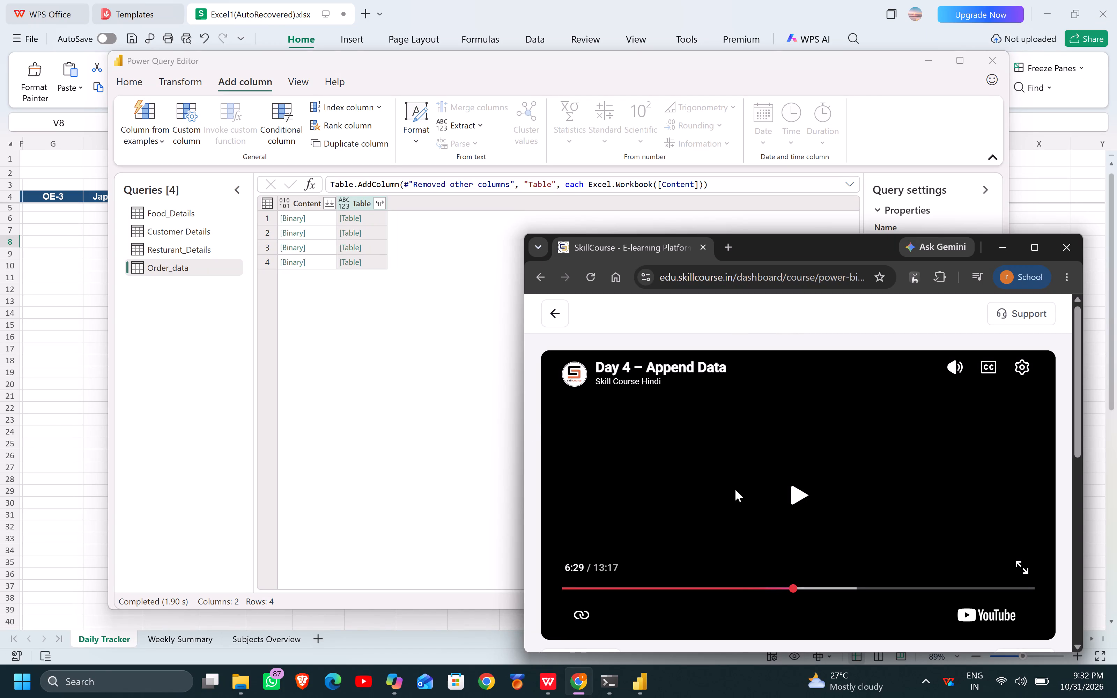
# Watch the Day 4 – Append Data video up to about 6:46, and remove the Content column from the Order_data query.
pyautogui.click(739, 492)
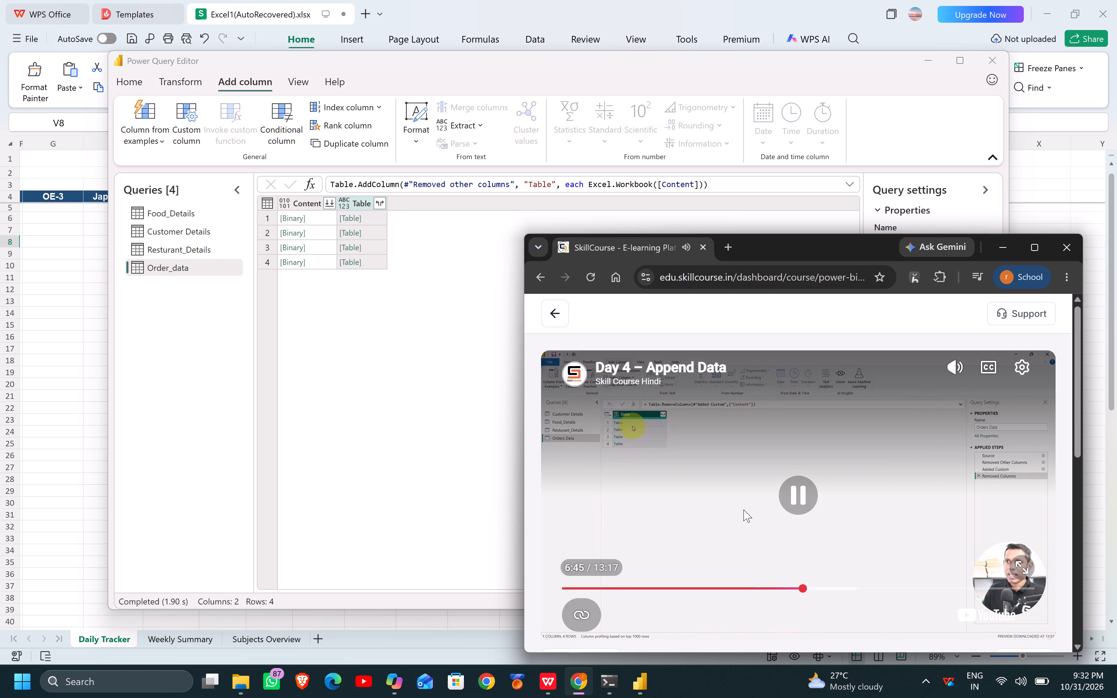
pyautogui.click(744, 510)
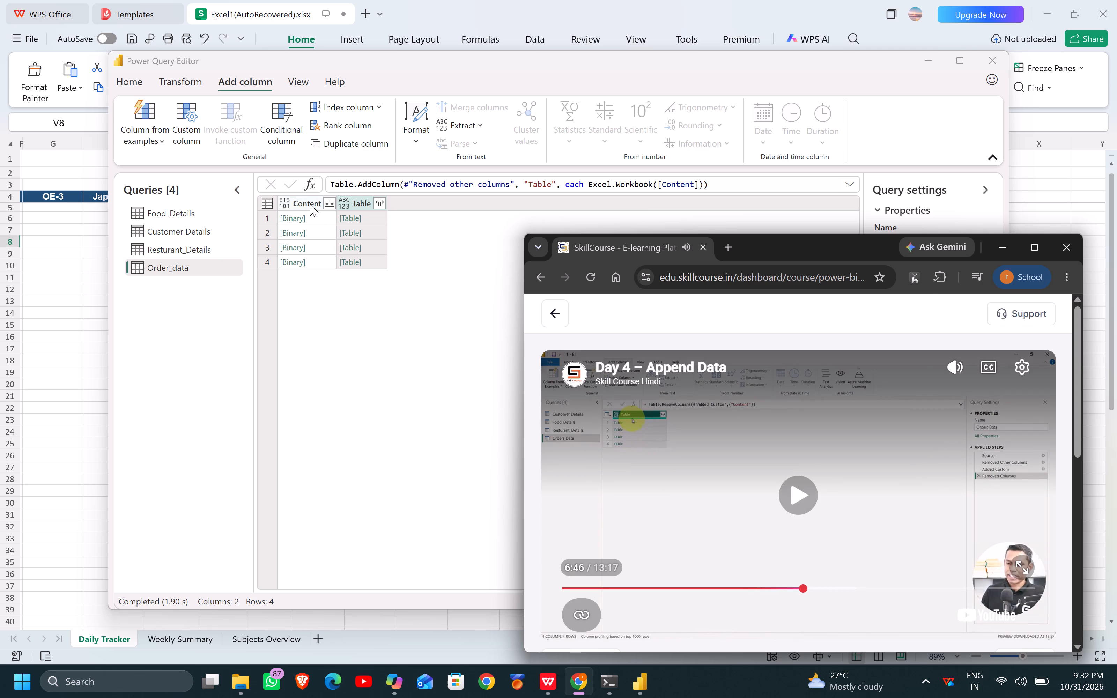
pyautogui.click(310, 204)
pyautogui.rightClick(310, 204)
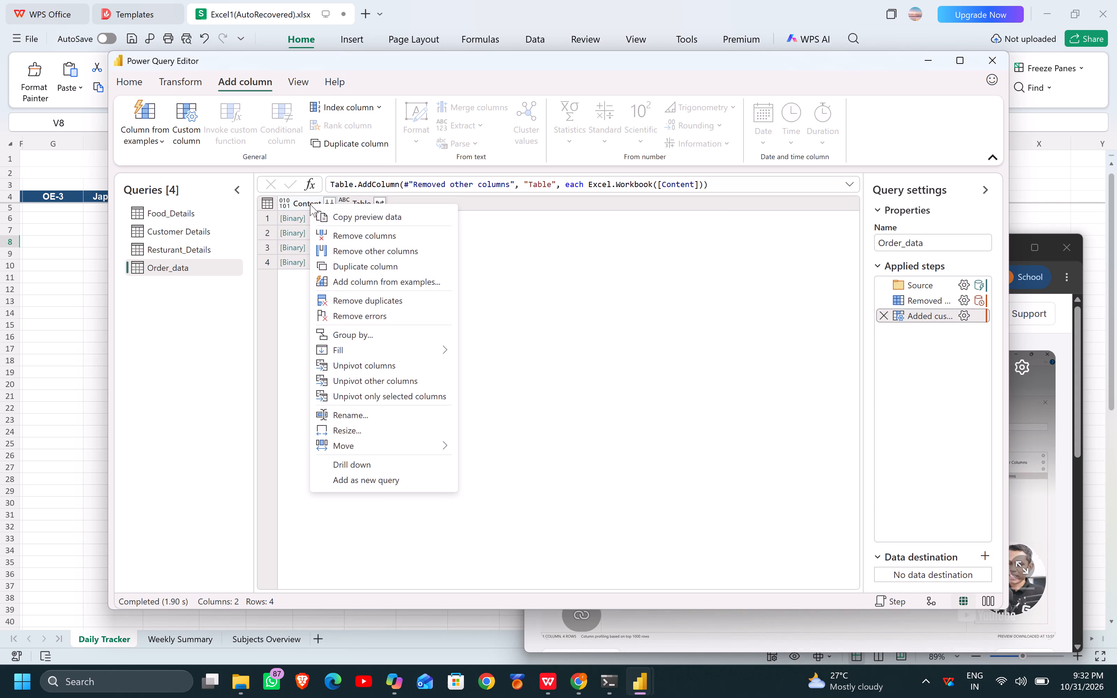
pyautogui.click(364, 235)
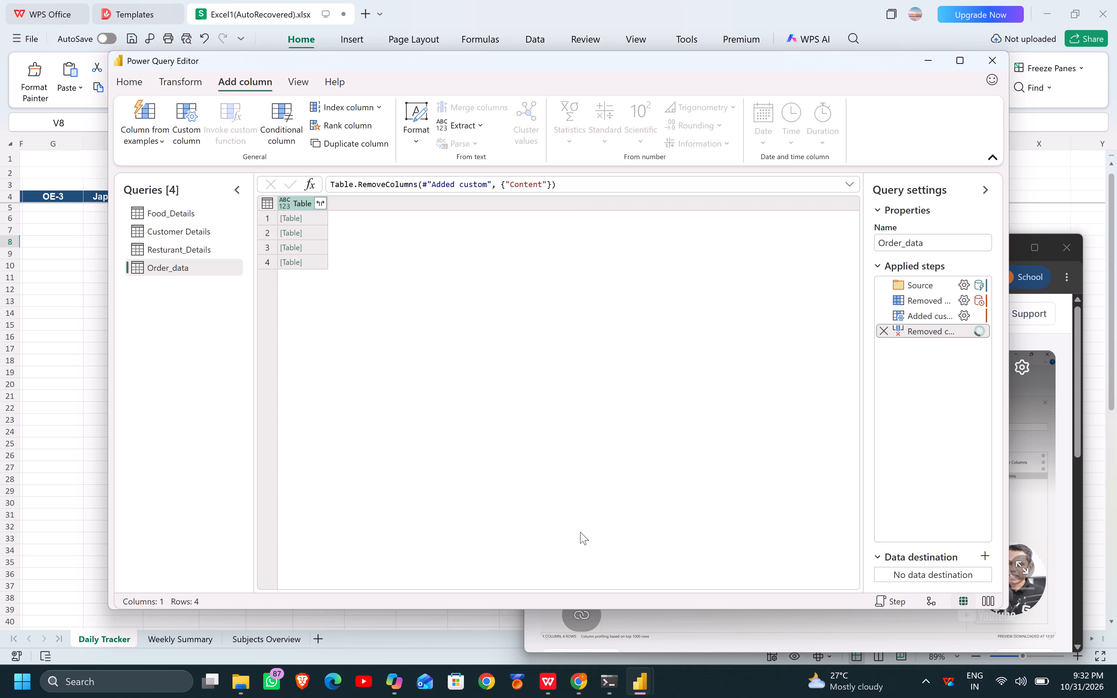
# Switch to Chrome and watch the Day 4 – Append Data video up to about 6:54.
pyautogui.click(569, 680)
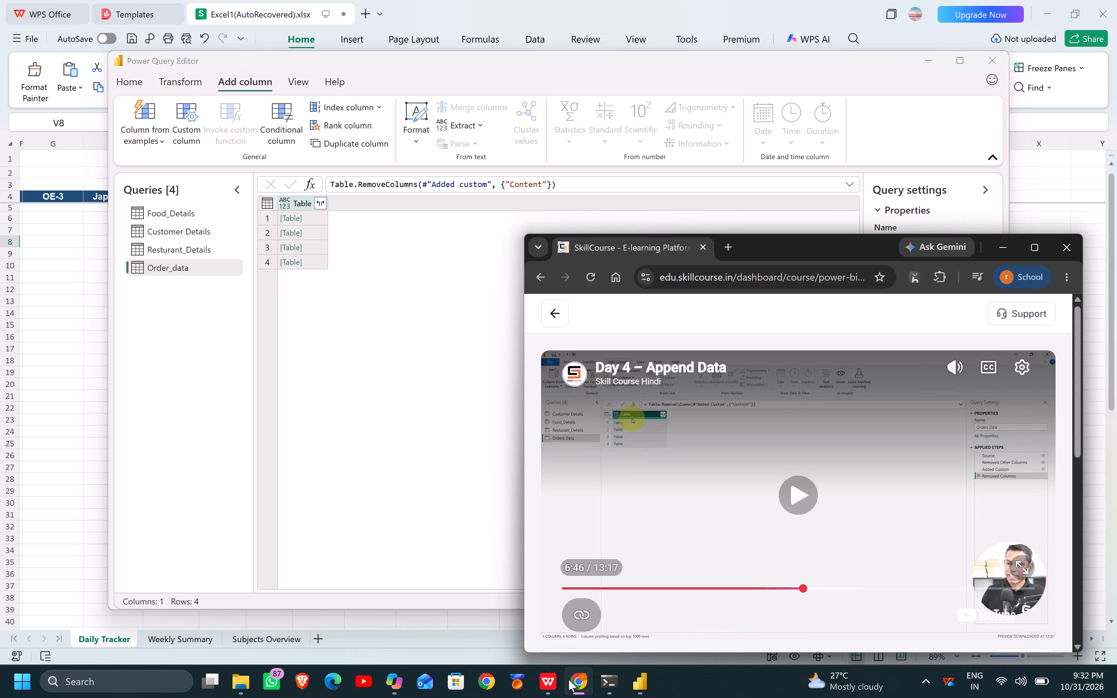
pyautogui.click(767, 537)
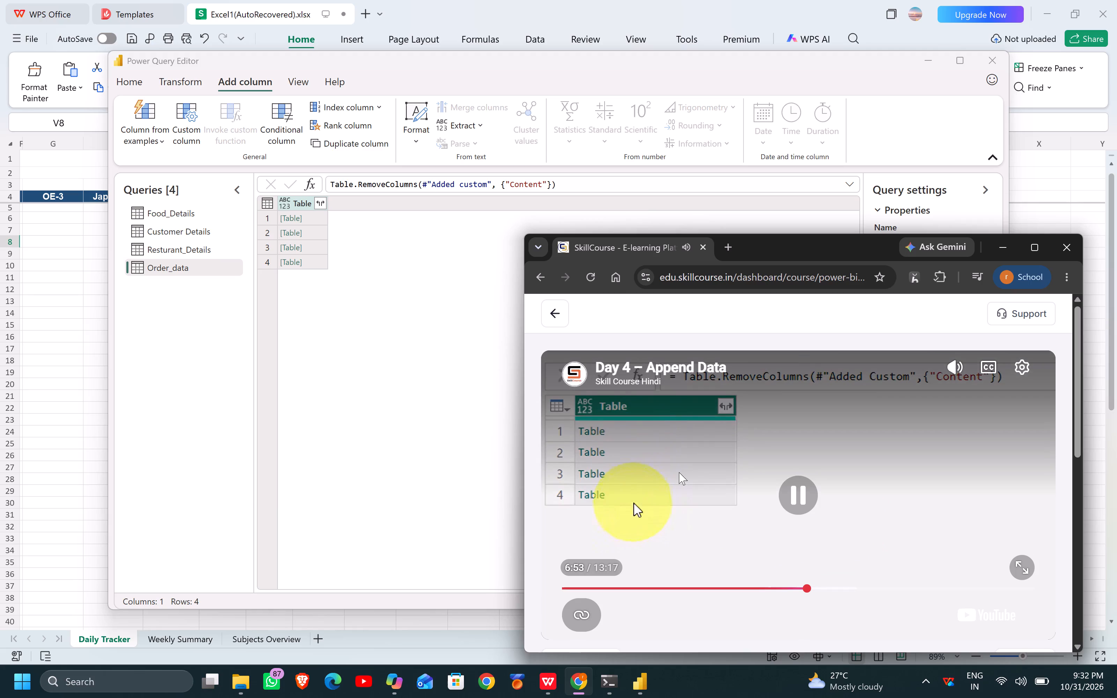
pyautogui.click(715, 478)
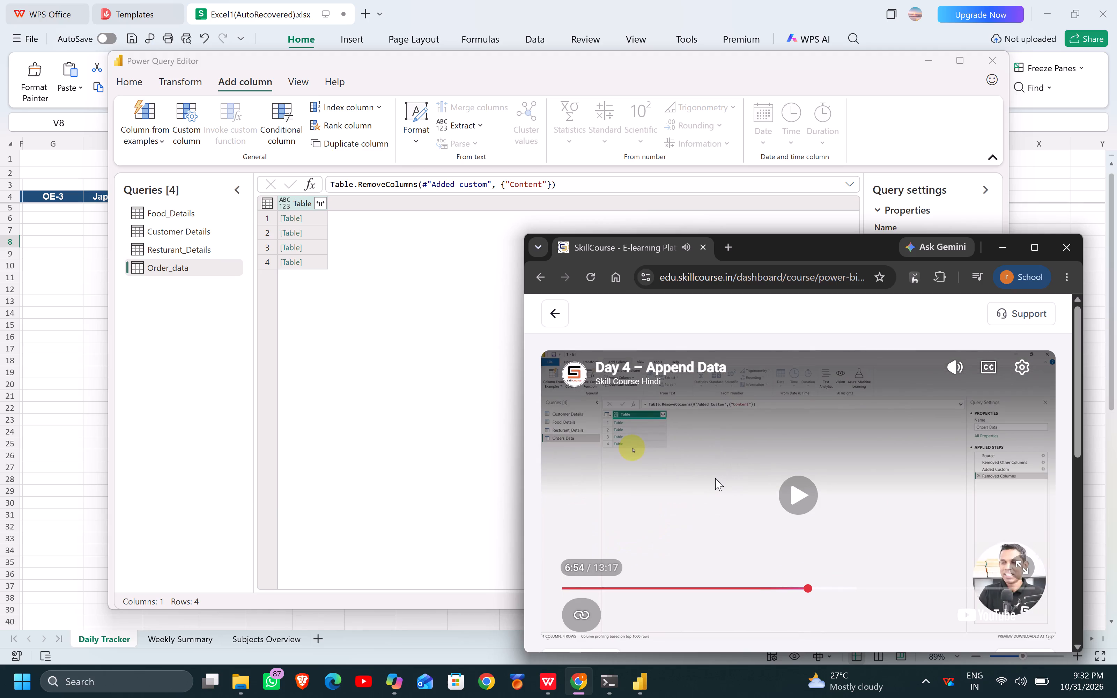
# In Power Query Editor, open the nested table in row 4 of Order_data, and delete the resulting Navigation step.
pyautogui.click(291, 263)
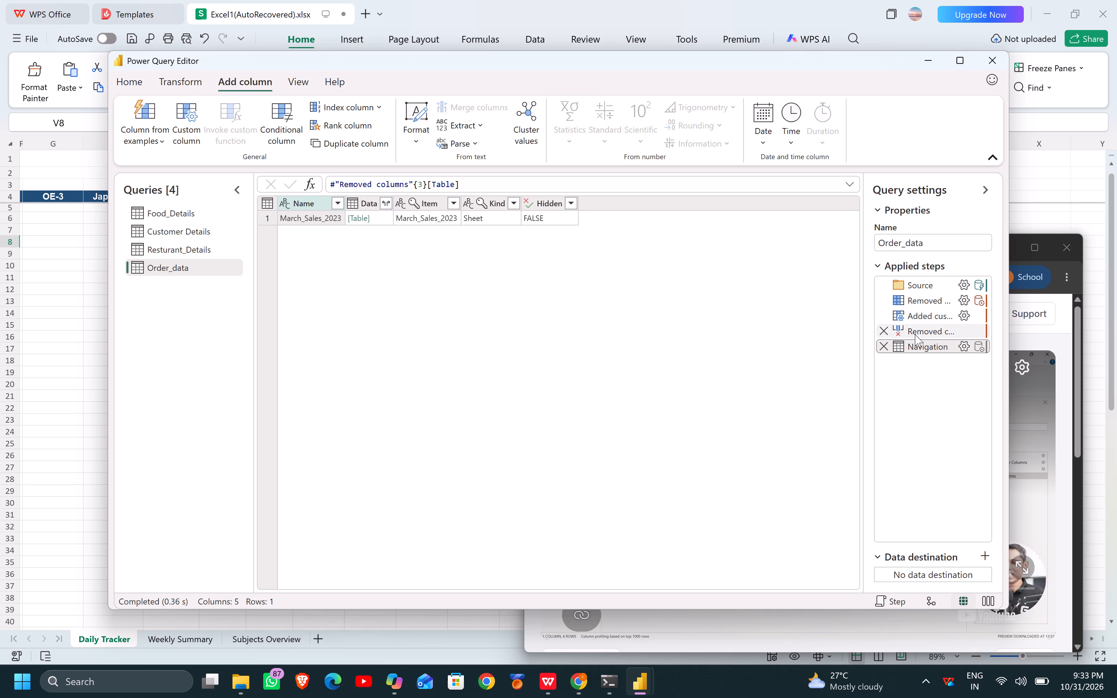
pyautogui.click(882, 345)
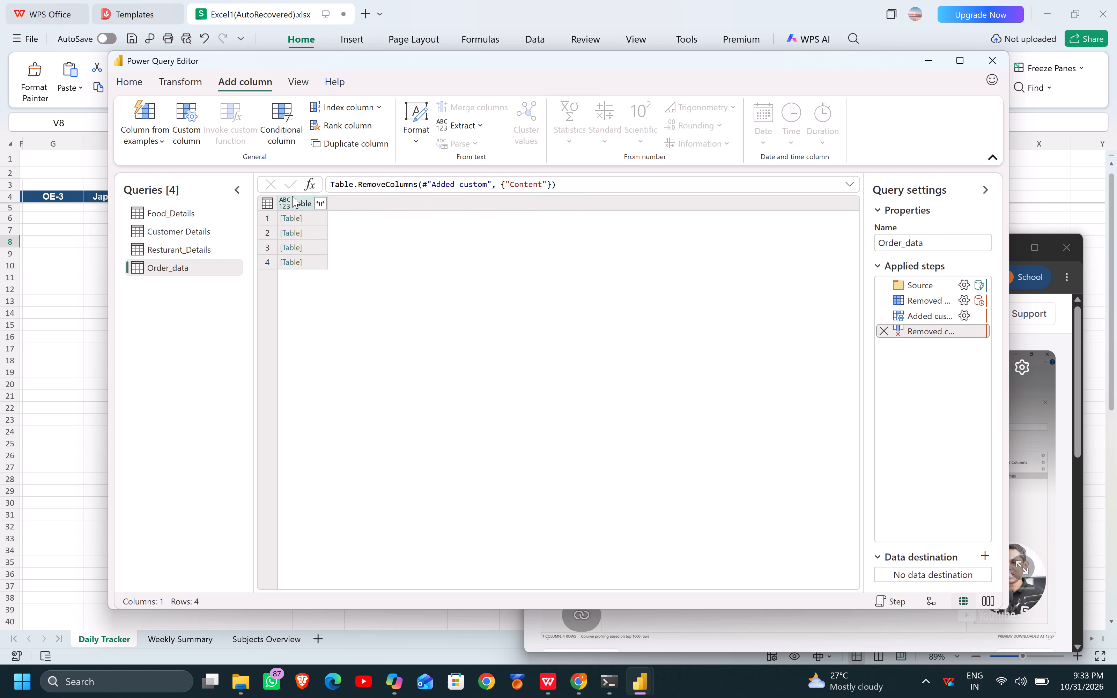
# Review Order_data's Source, Removed other columns and Added custom steps, examining the data preview and formula of each.
pyautogui.click(930, 300)
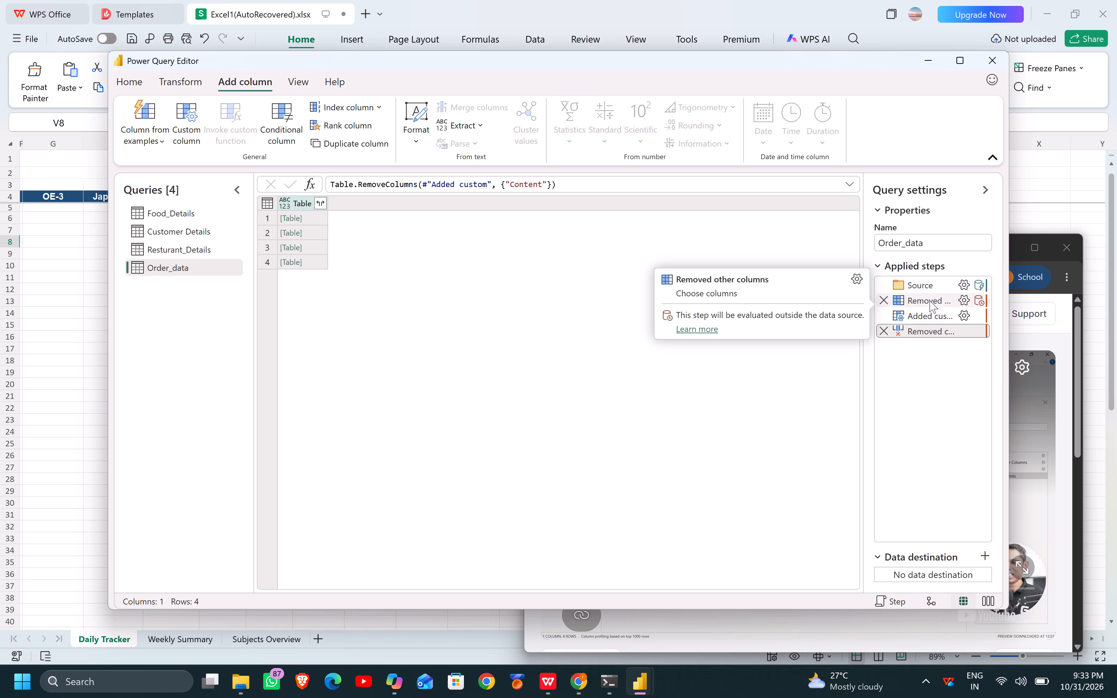
pyautogui.click(930, 300)
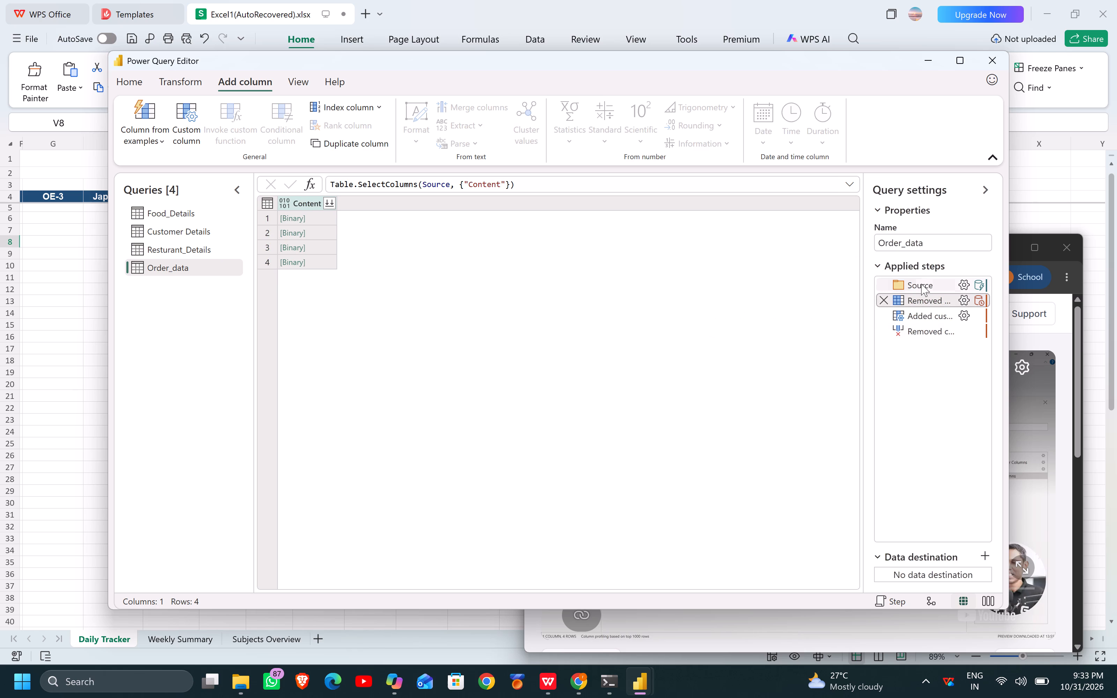
pyautogui.click(921, 284)
pyautogui.click(929, 315)
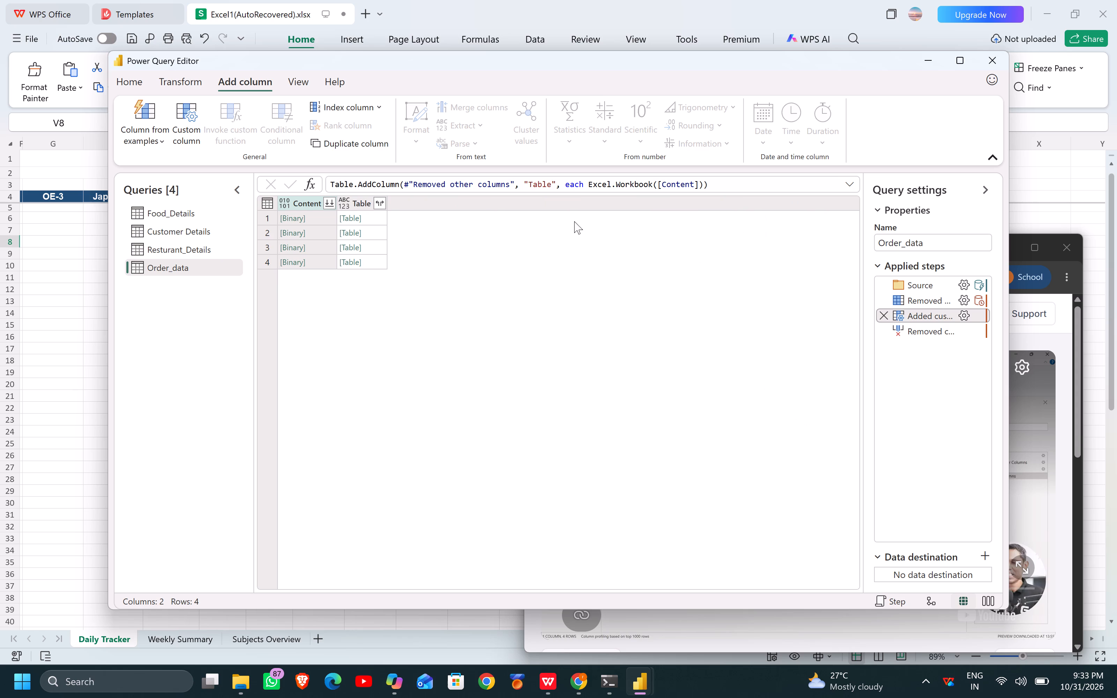
pyautogui.click(921, 282)
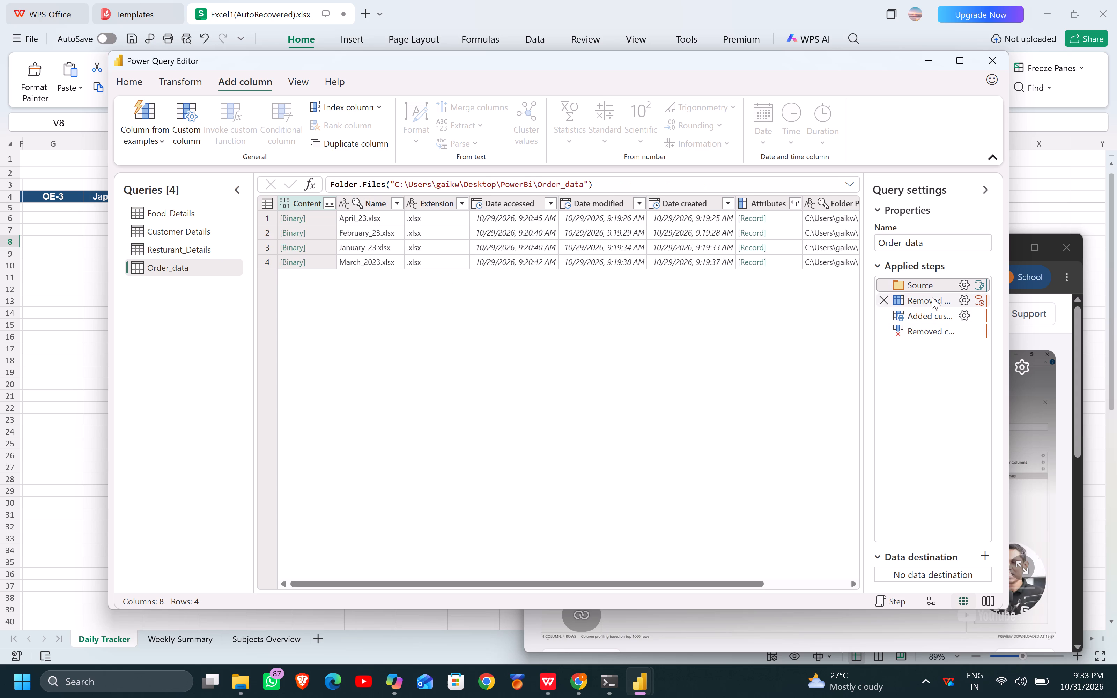
pyautogui.click(932, 298)
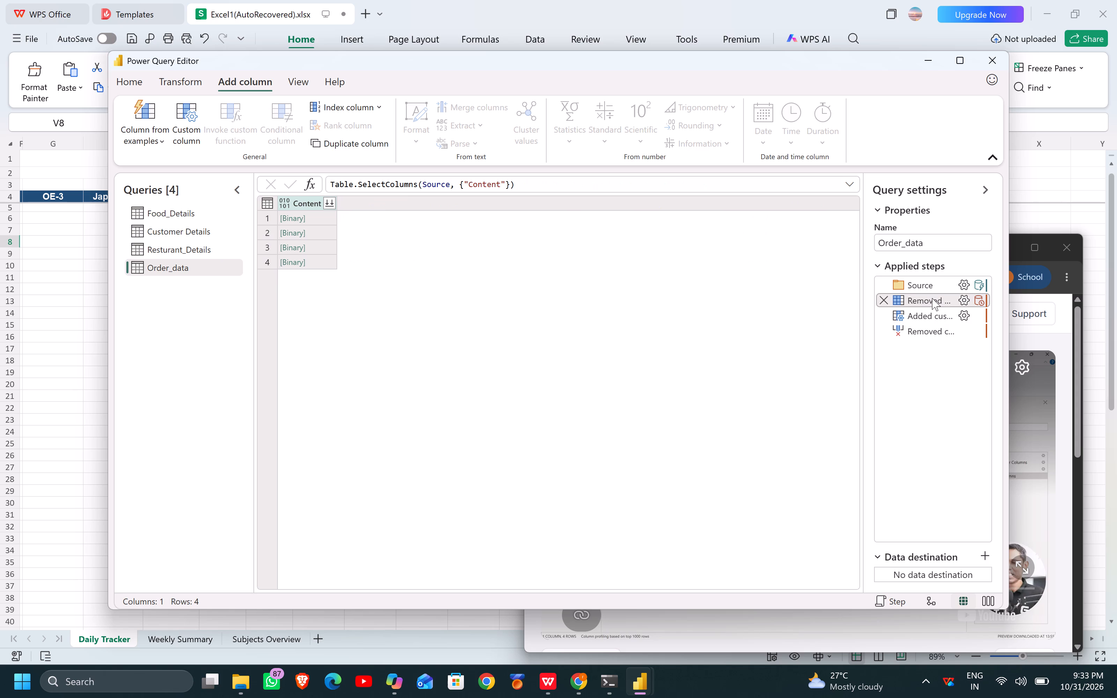
pyautogui.click(936, 322)
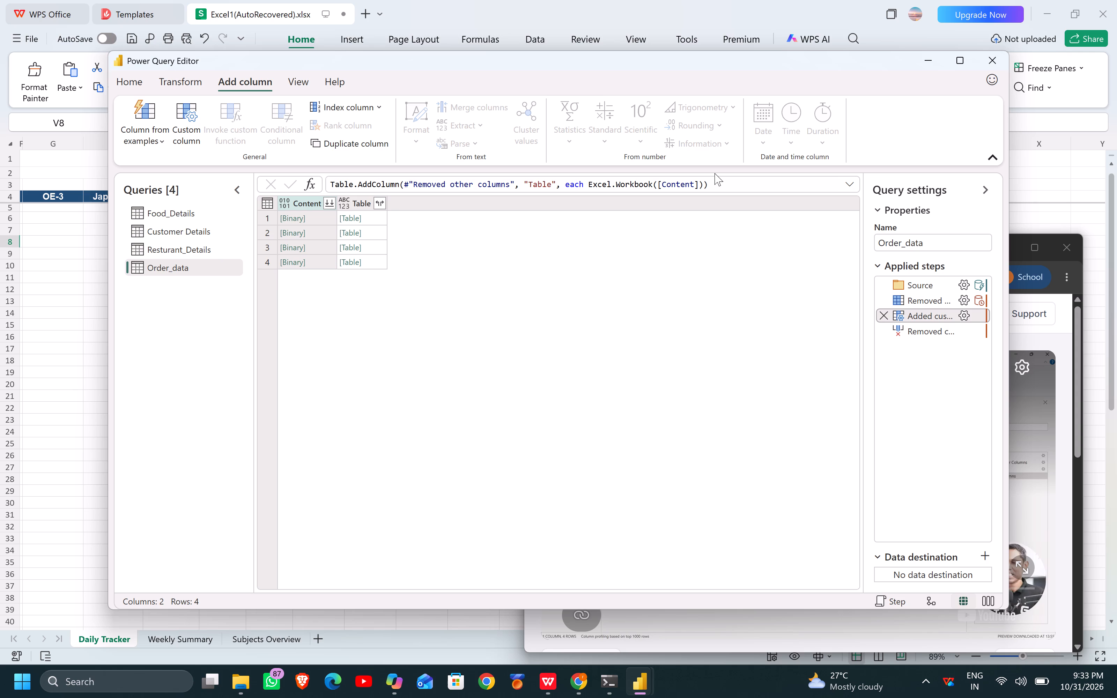
pyautogui.click(700, 186)
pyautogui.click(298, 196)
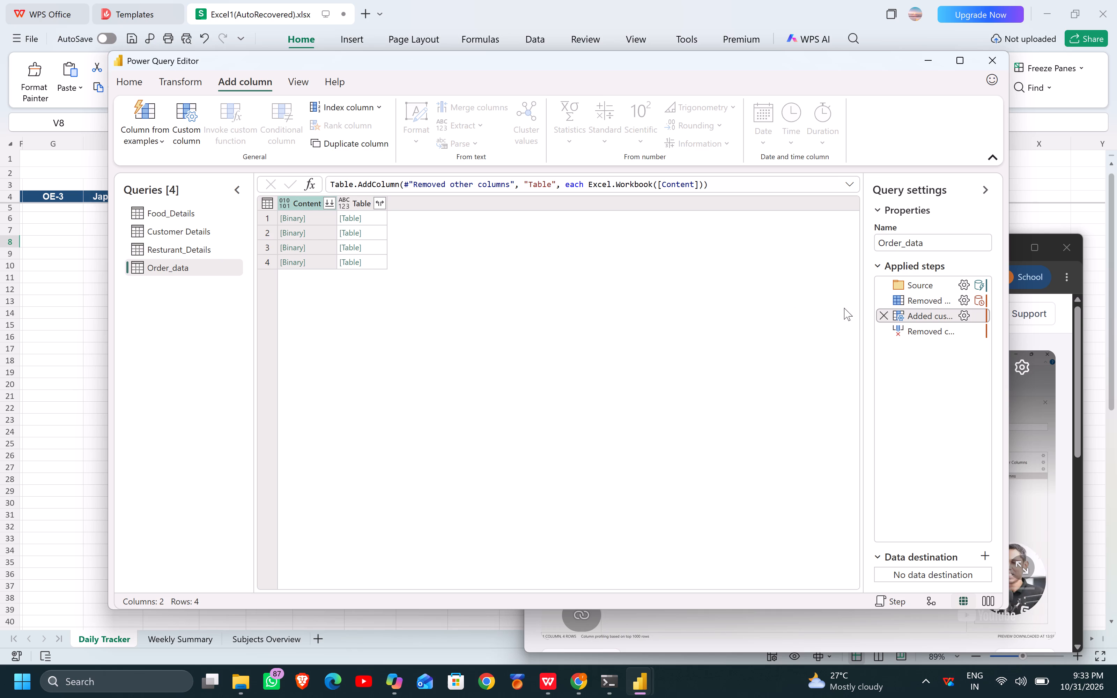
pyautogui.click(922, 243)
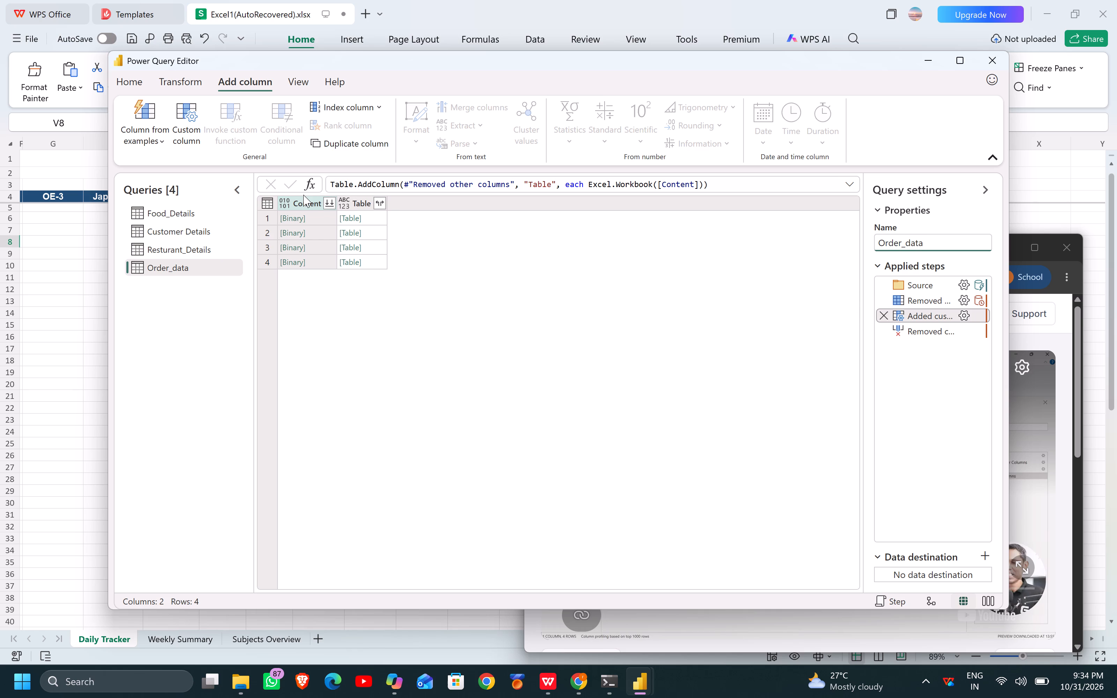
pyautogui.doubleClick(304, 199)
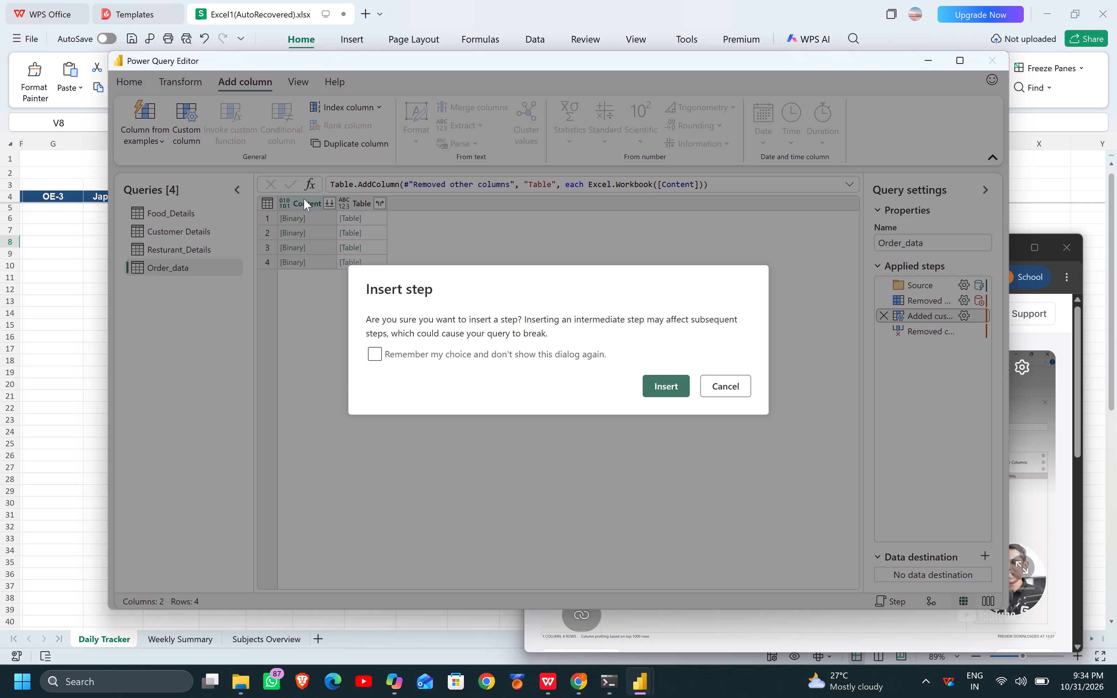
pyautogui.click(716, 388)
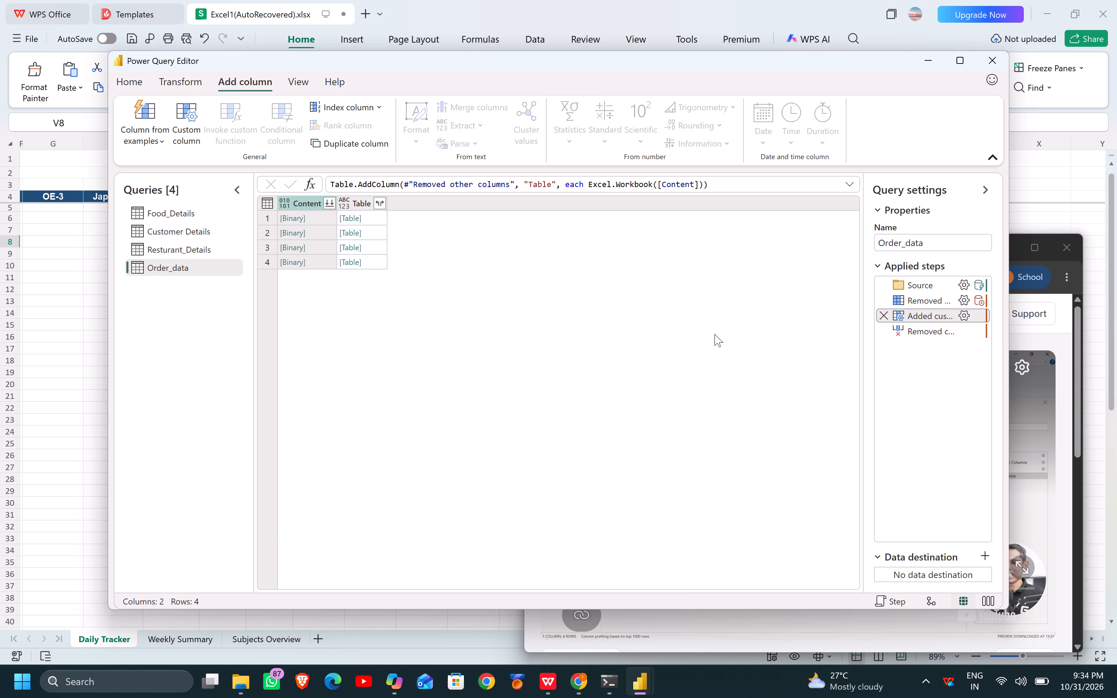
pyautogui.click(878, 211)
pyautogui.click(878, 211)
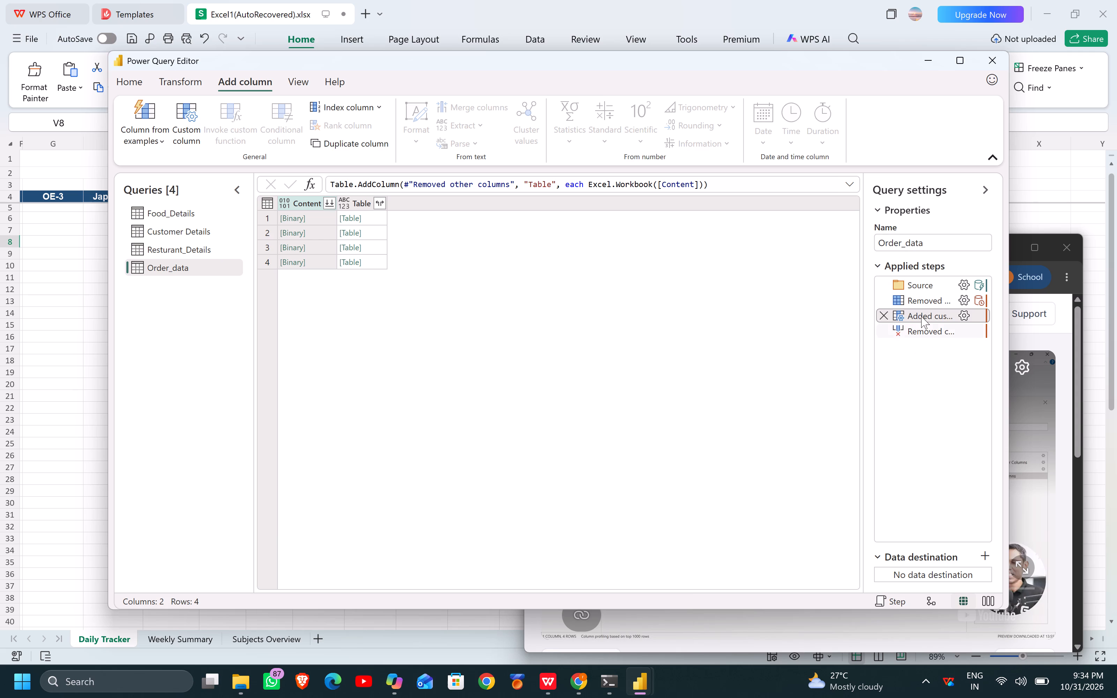
# Switch to Chrome and rewind the Day 4 – Append Data video by 10 seconds to rewatch the Table column part.
pyautogui.click(585, 688)
pyautogui.press('Left')
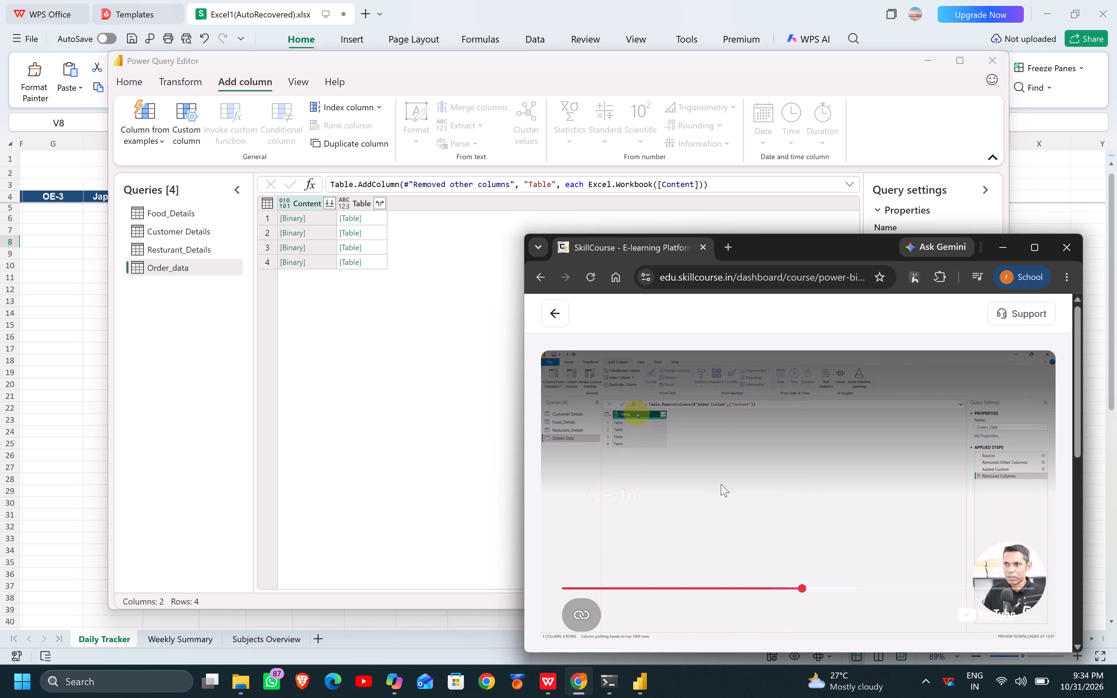
# Rewind the Append Data video to the Custom Column part and rewatch how the Table column formula is built, pausing at 6:21.
pyautogui.press('Left')
pyautogui.press('Left')
pyautogui.press('Left')
pyautogui.press('Left')
pyautogui.click(721, 484)
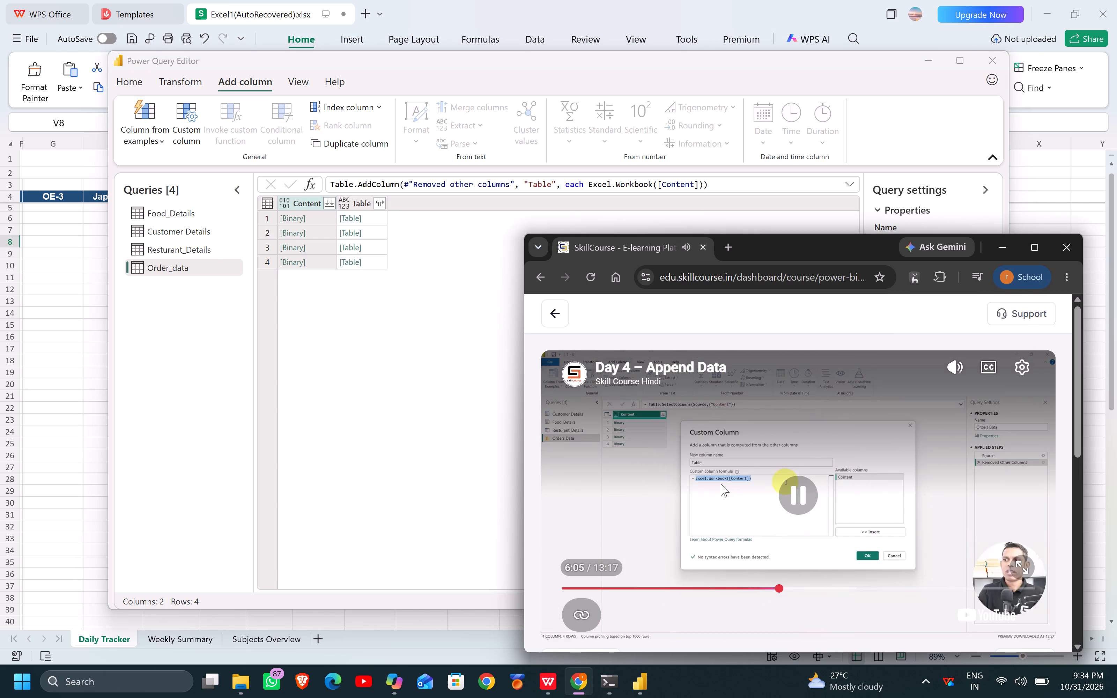
pyautogui.press('Left')
pyautogui.press('Left')
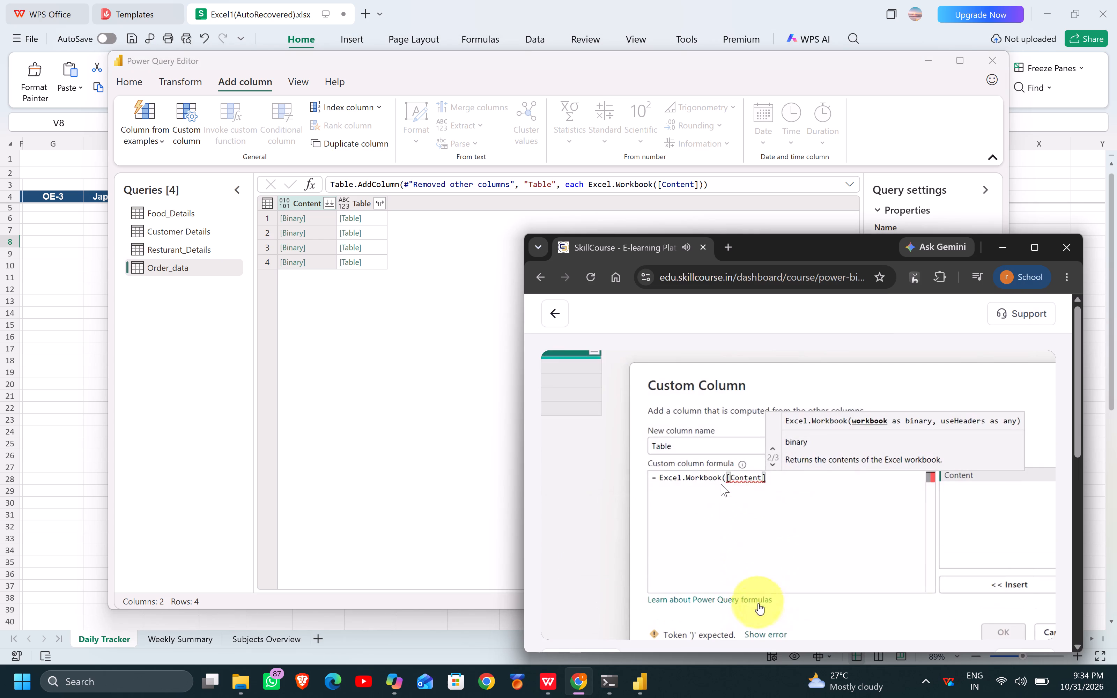
pyautogui.press('Left')
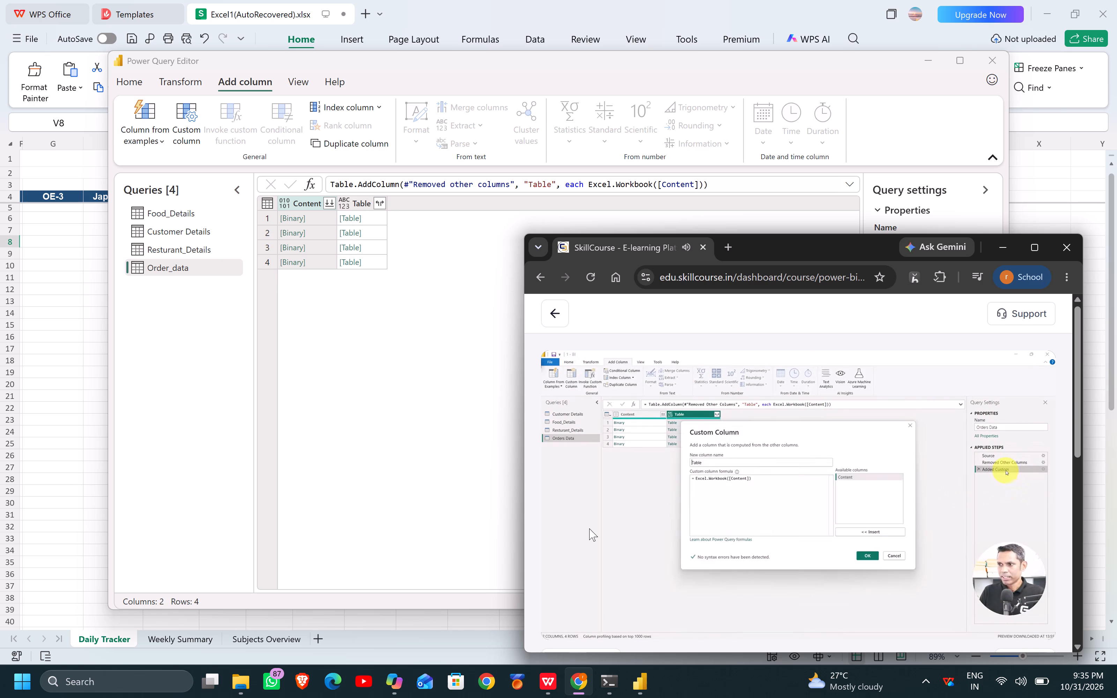
pyautogui.click(680, 504)
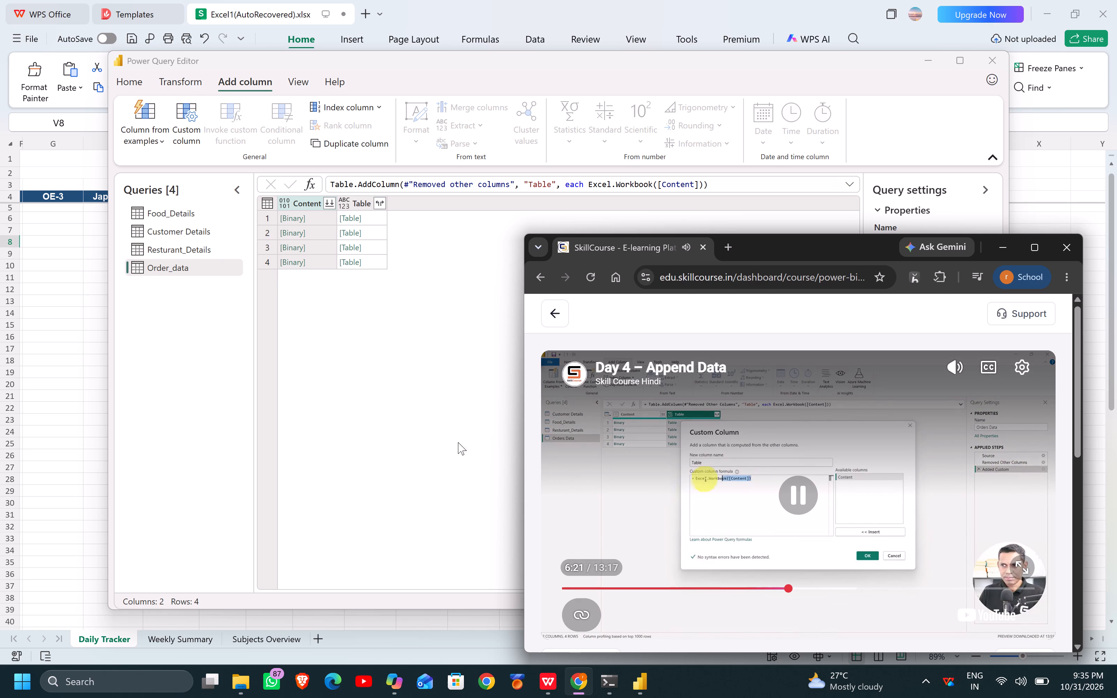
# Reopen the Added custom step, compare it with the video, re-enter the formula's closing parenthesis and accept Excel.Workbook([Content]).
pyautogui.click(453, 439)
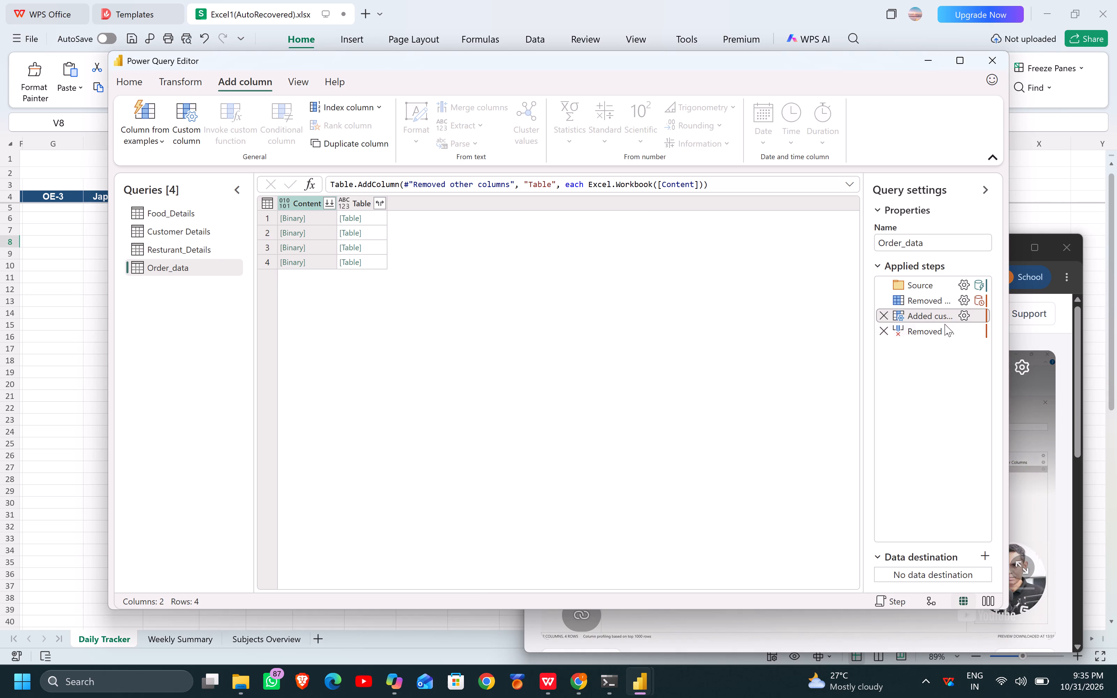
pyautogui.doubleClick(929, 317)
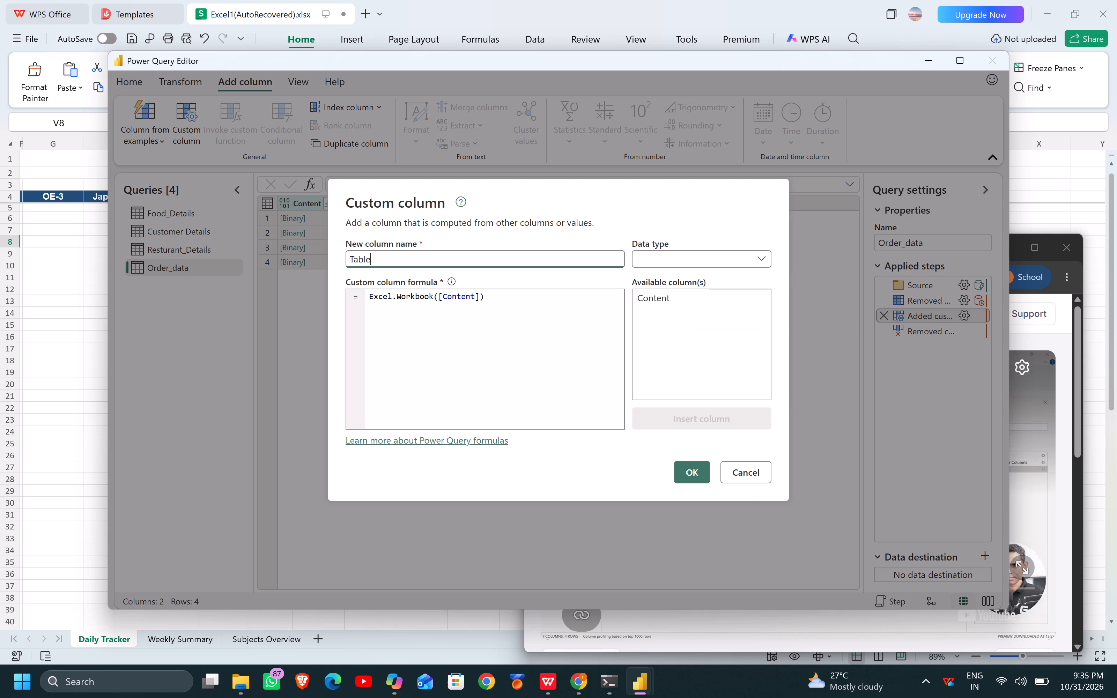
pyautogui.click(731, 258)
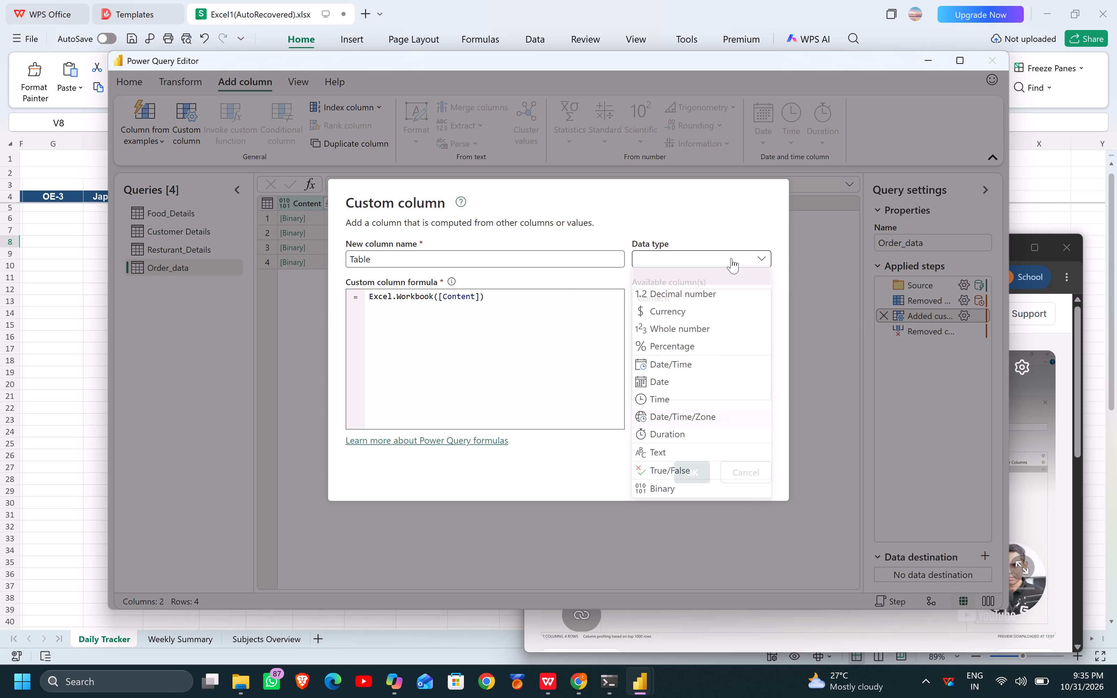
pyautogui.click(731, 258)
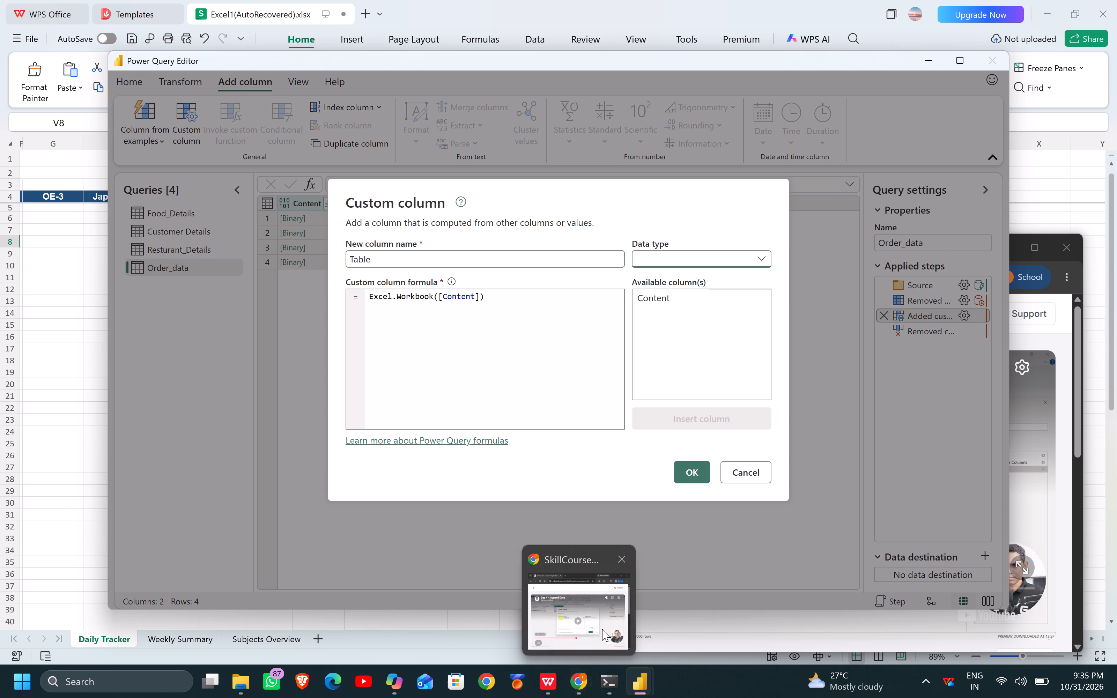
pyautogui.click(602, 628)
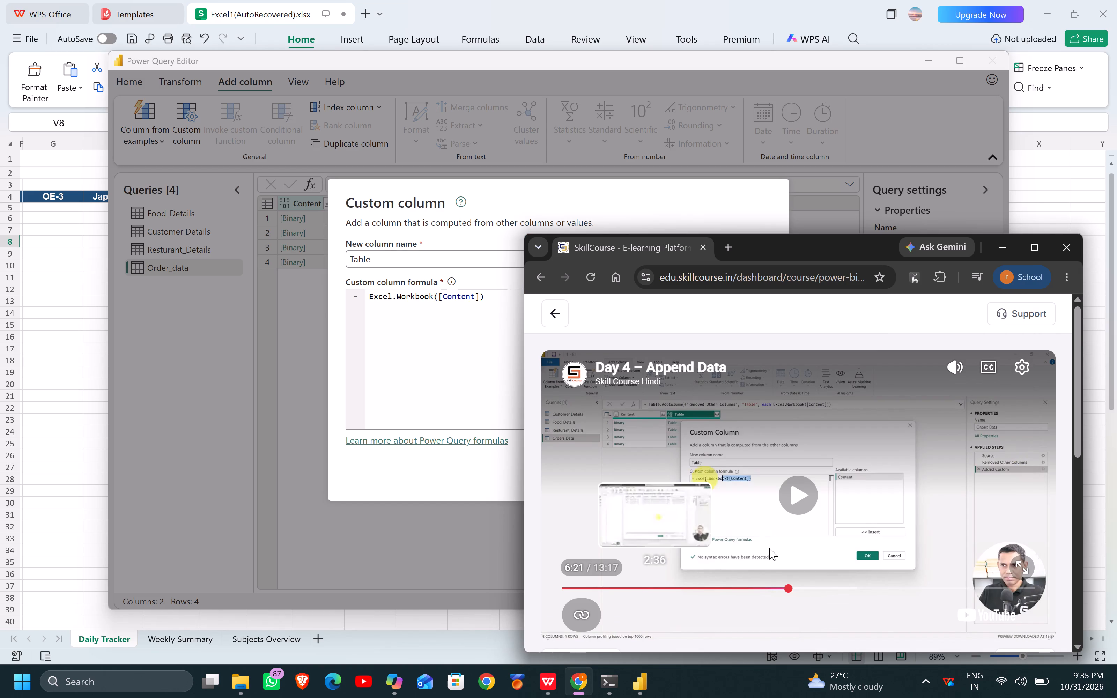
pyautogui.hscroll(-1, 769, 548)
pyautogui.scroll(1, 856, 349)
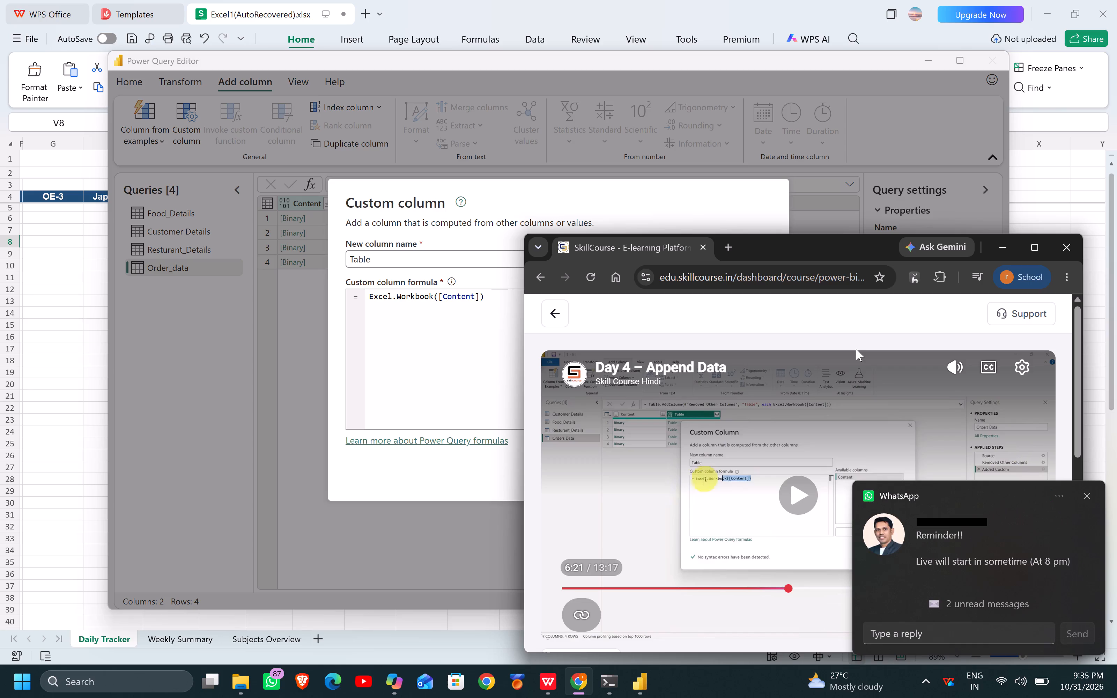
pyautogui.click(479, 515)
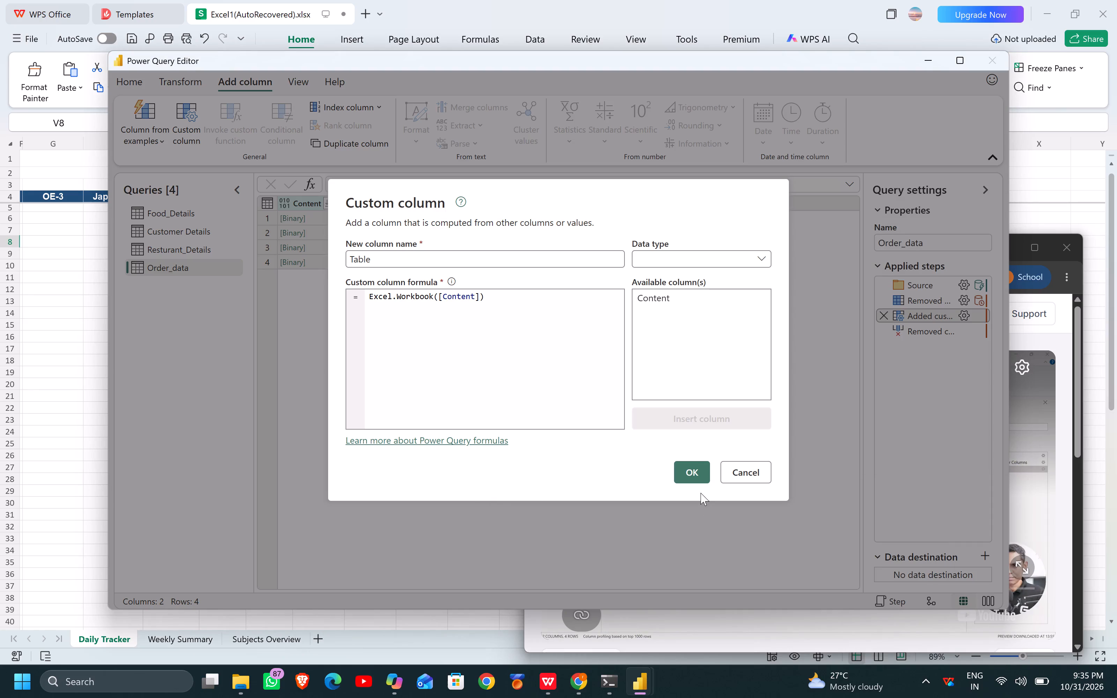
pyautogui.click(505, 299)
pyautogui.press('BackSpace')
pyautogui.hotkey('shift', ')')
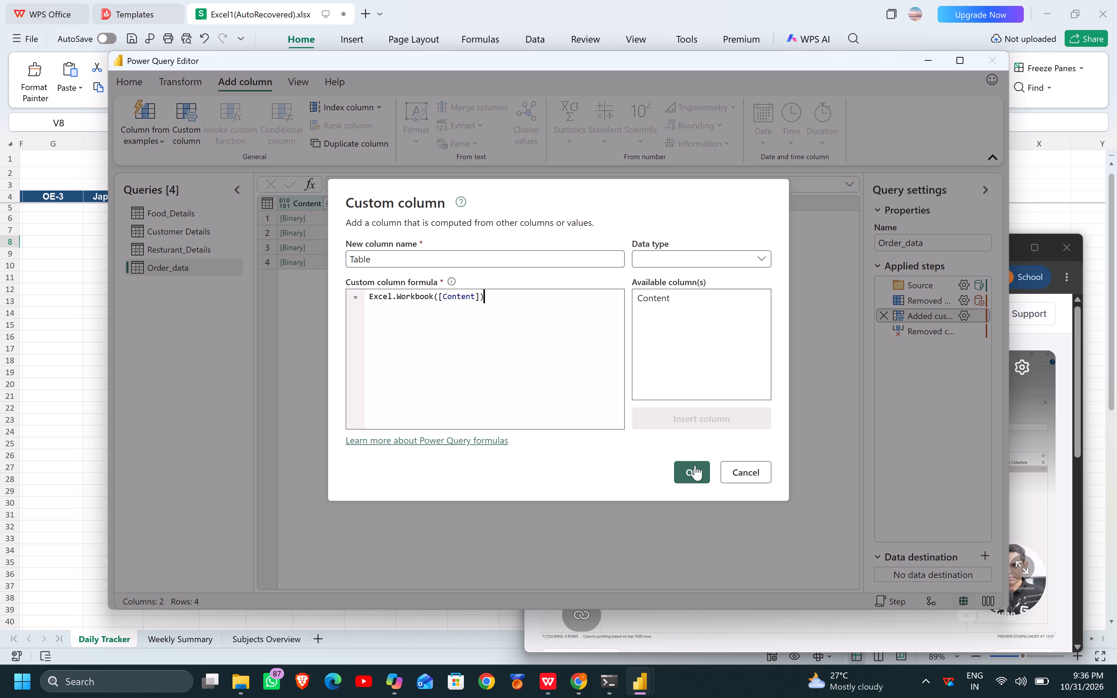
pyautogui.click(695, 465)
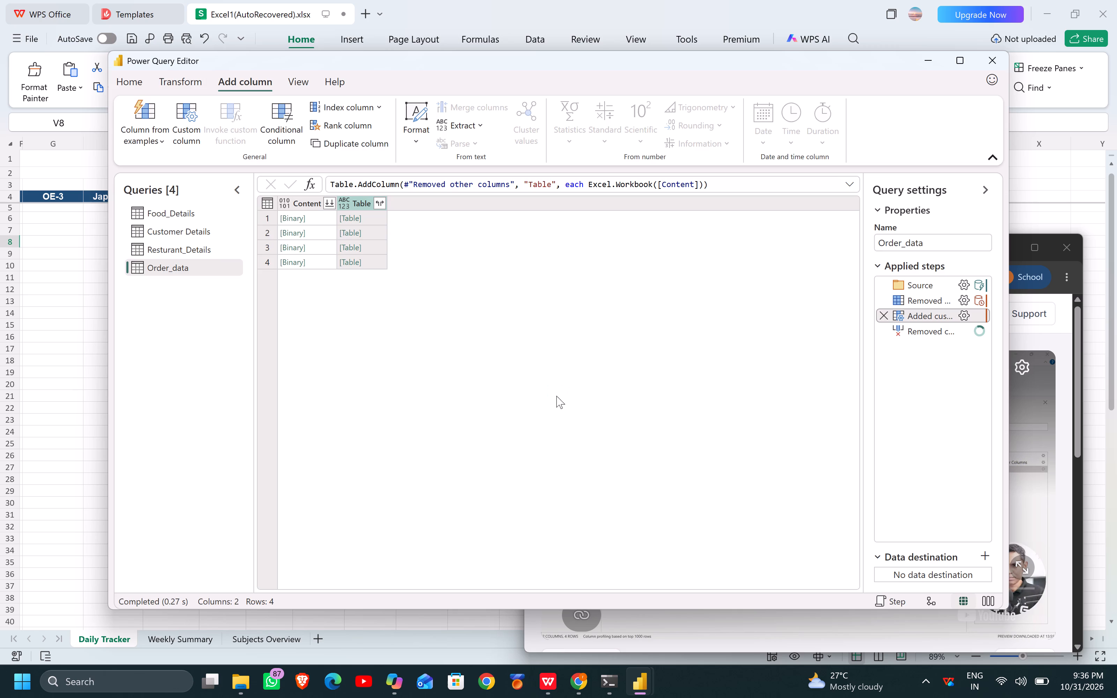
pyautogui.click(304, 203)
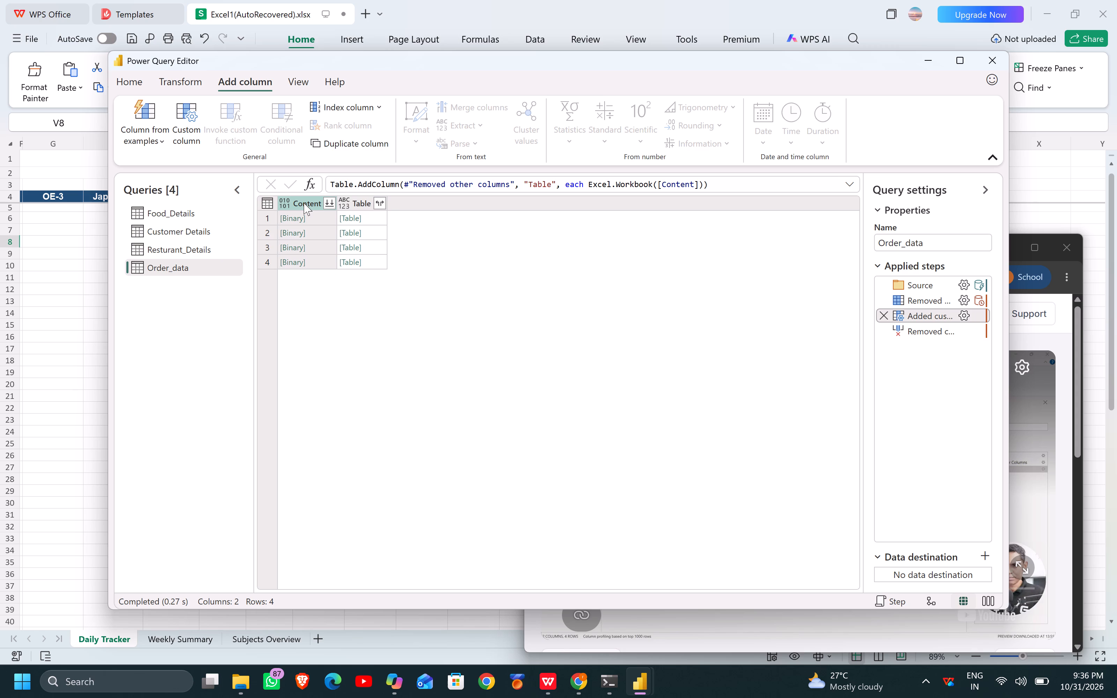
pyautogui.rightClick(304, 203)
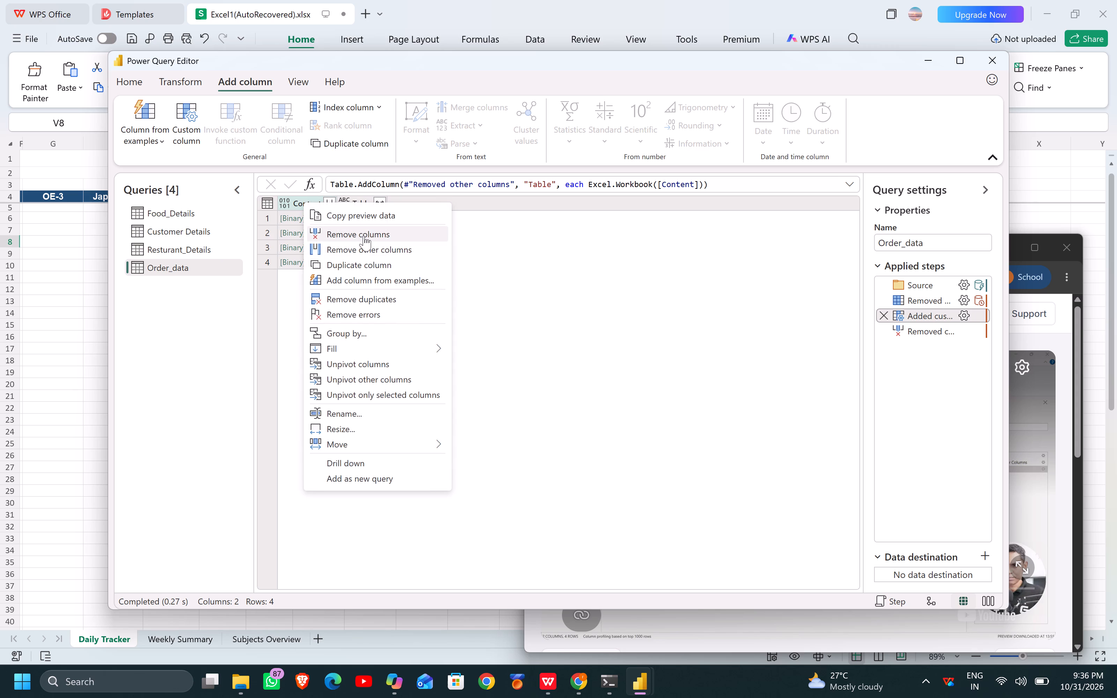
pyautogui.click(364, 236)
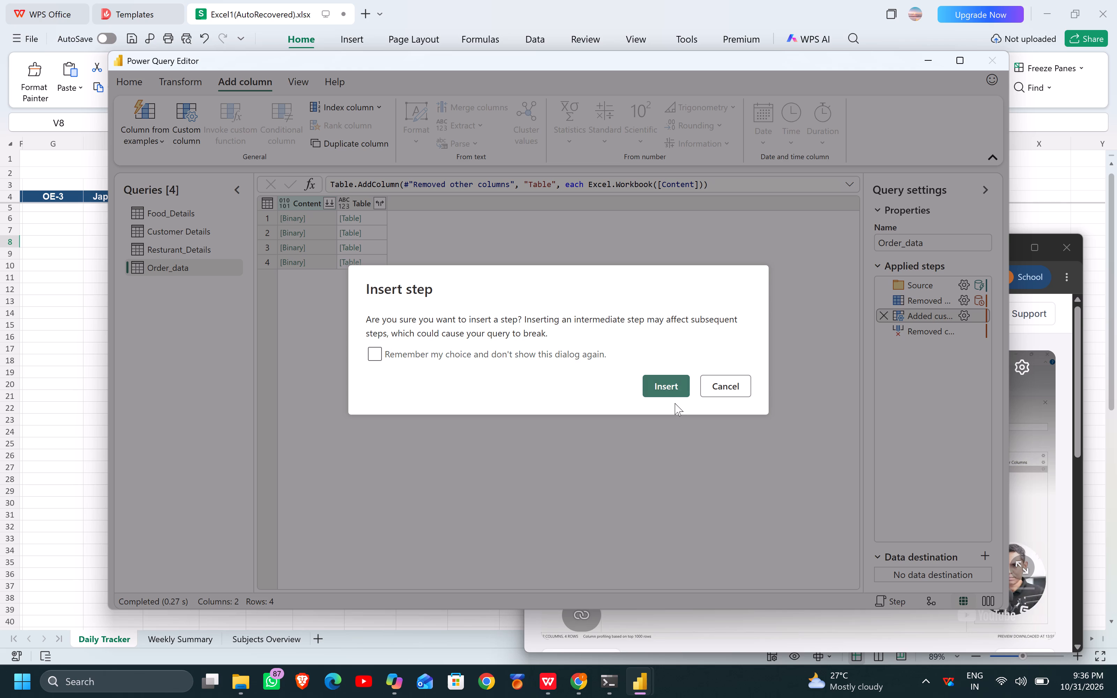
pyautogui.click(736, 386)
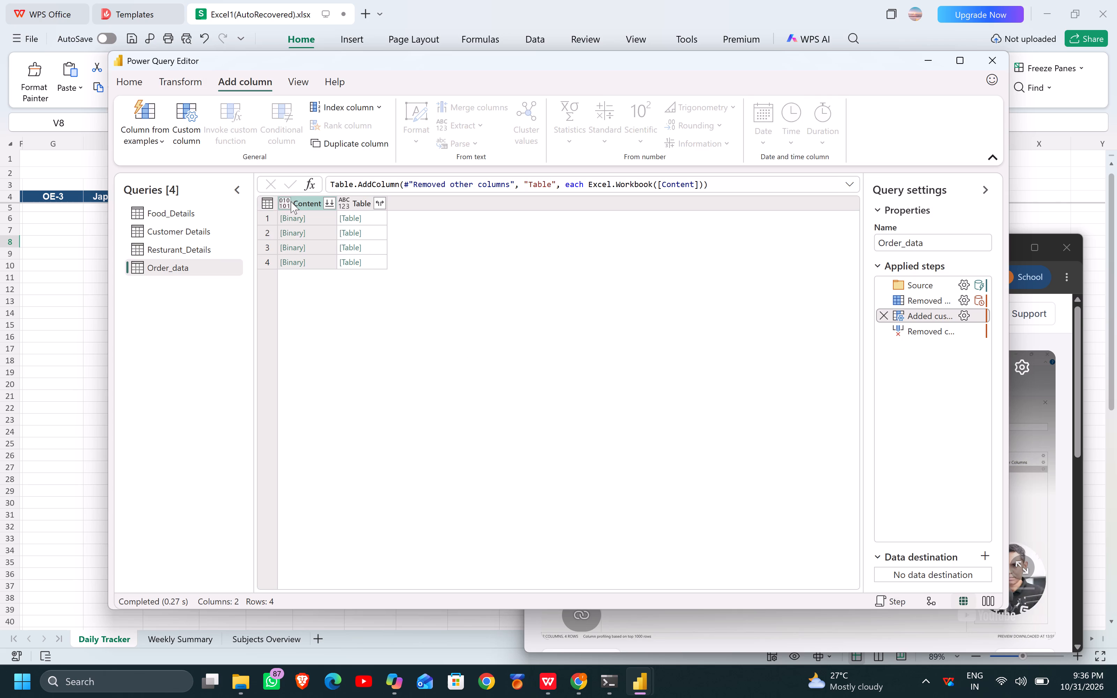
# Remove the Content column right after the Added custom step, inserting the removal as an intermediate step in Order_data.
pyautogui.rightClick(303, 205)
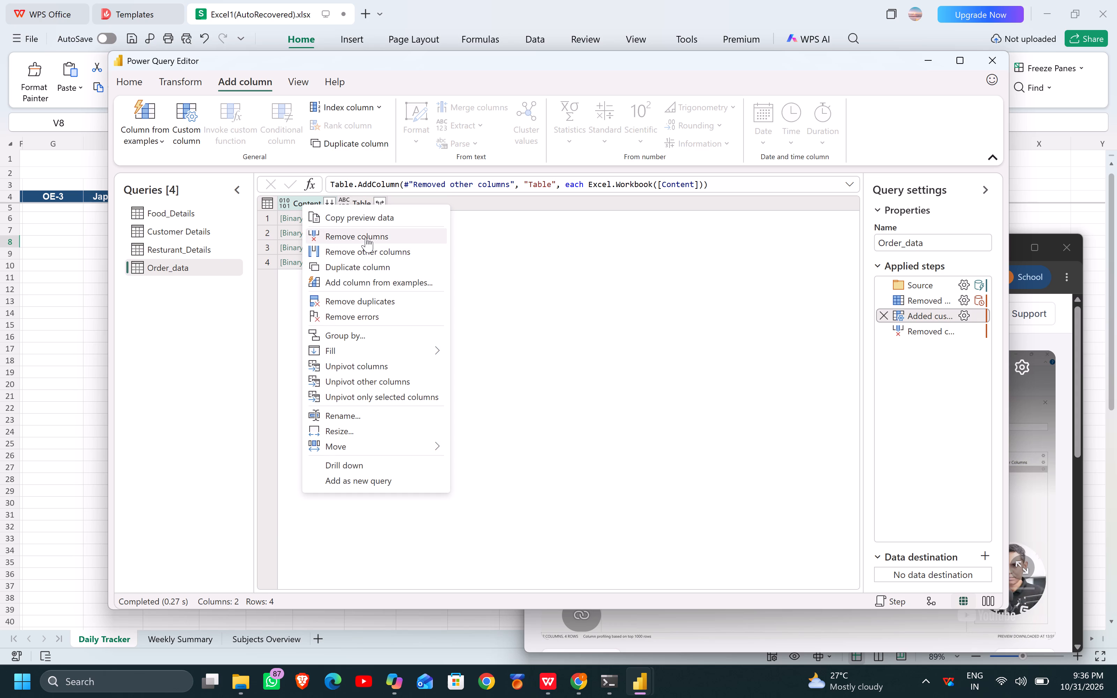
pyautogui.click(366, 237)
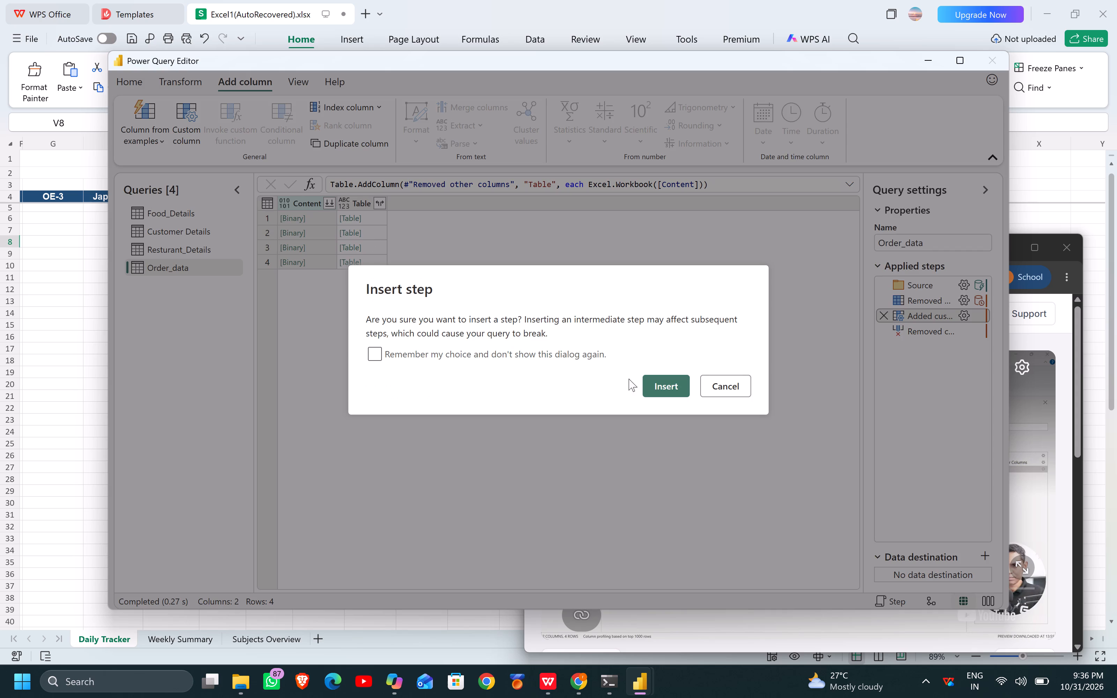
pyautogui.click(650, 378)
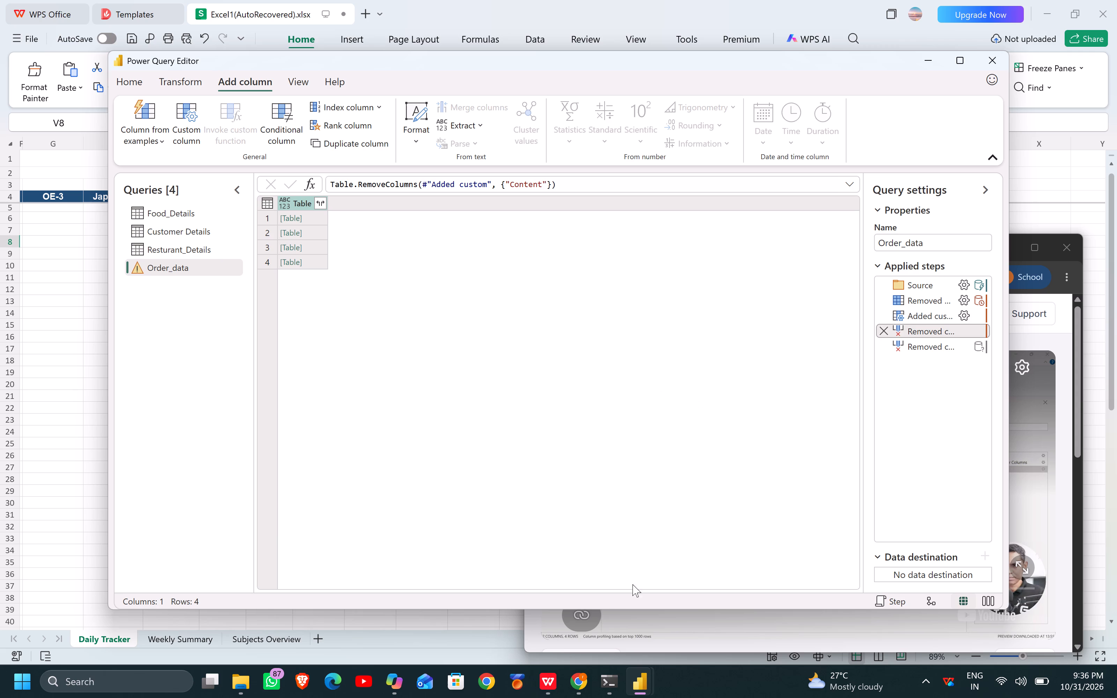
# Switch to the Append Data video and watch from 6:21 to 6:48, where the Table column is covered after removing Content.
pyautogui.click(585, 691)
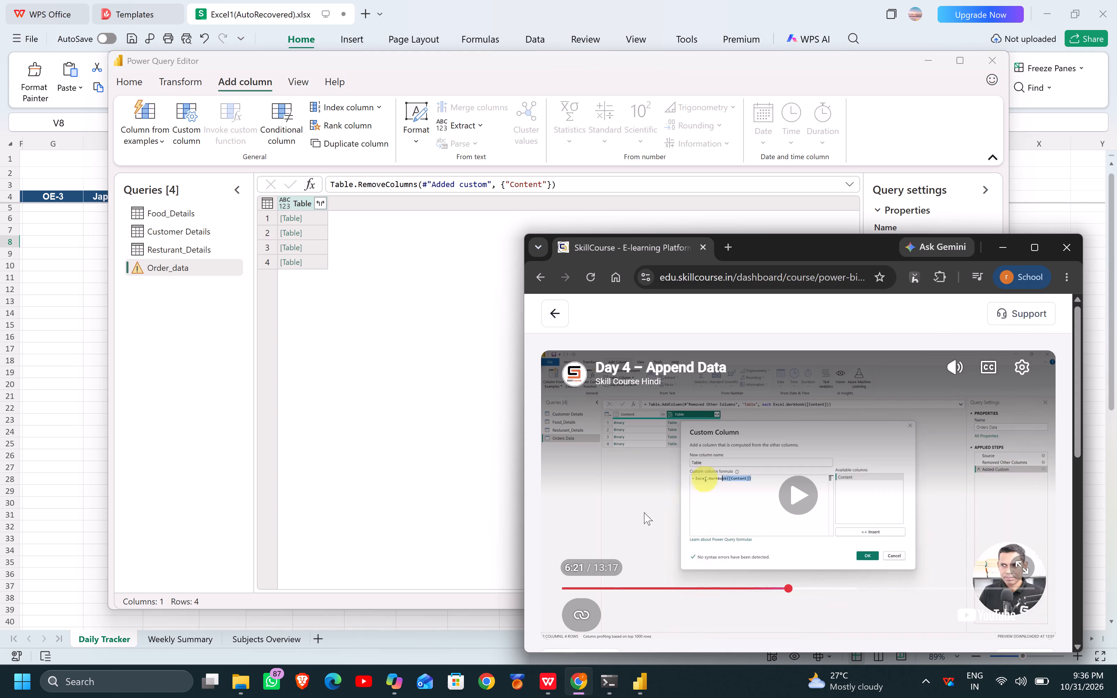
pyautogui.click(722, 510)
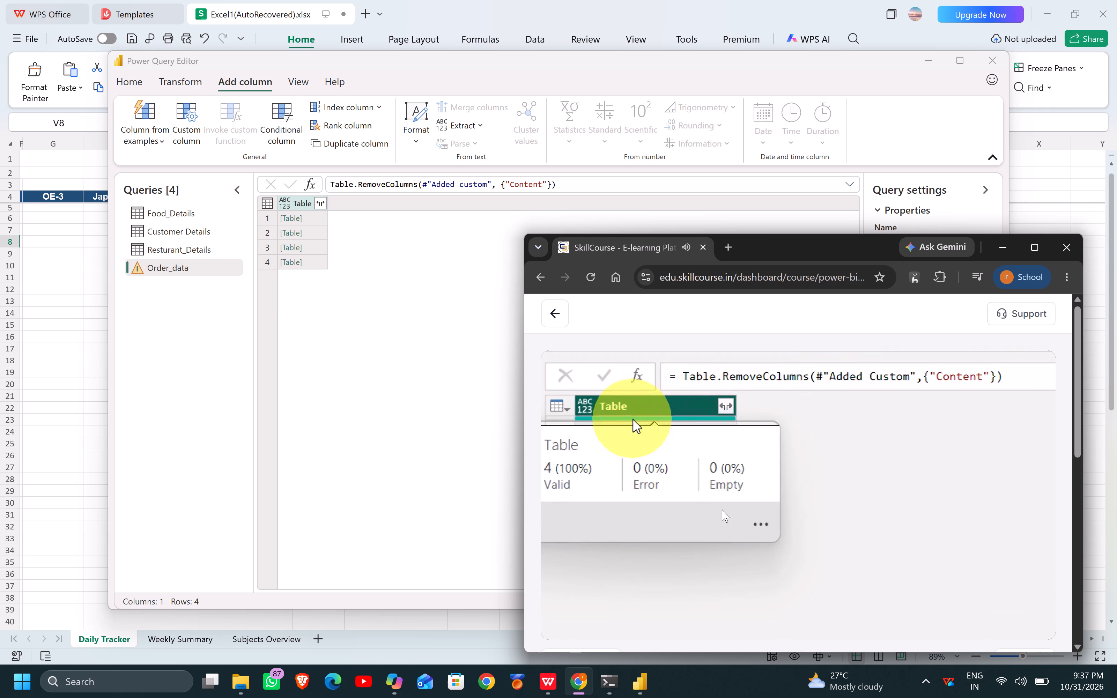
pyautogui.click(738, 494)
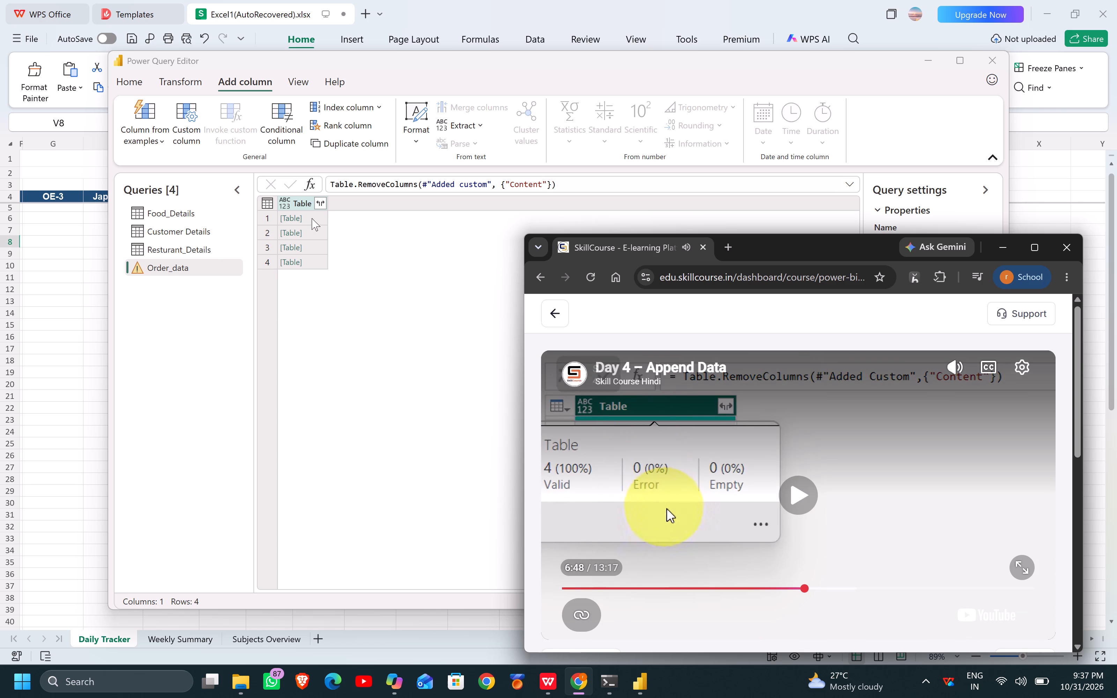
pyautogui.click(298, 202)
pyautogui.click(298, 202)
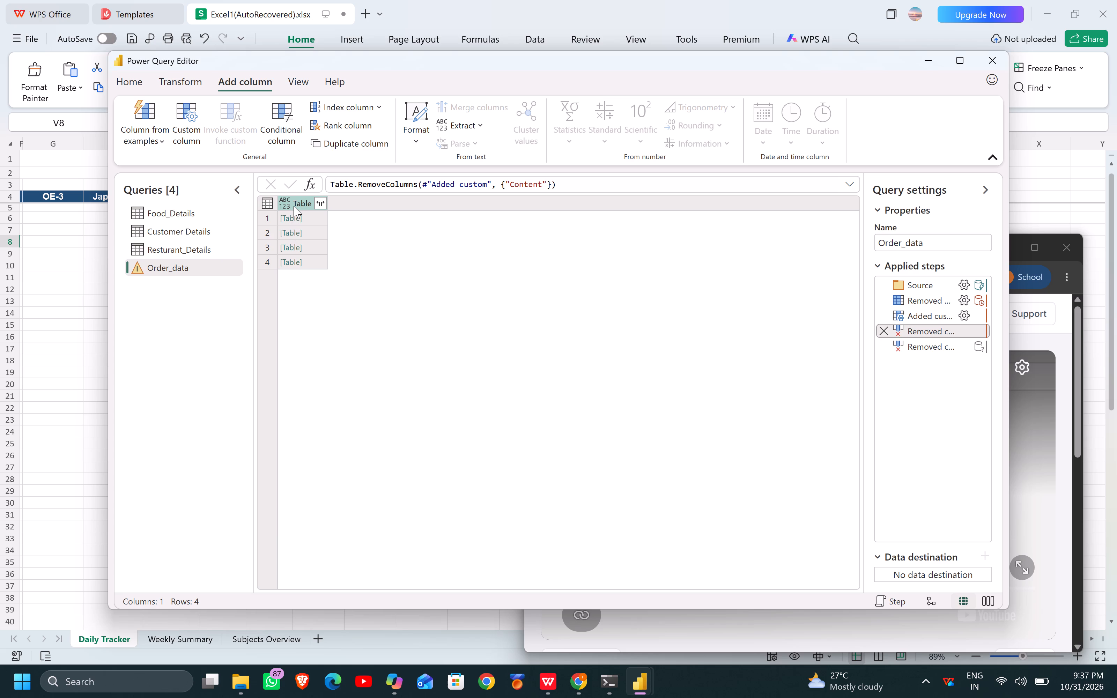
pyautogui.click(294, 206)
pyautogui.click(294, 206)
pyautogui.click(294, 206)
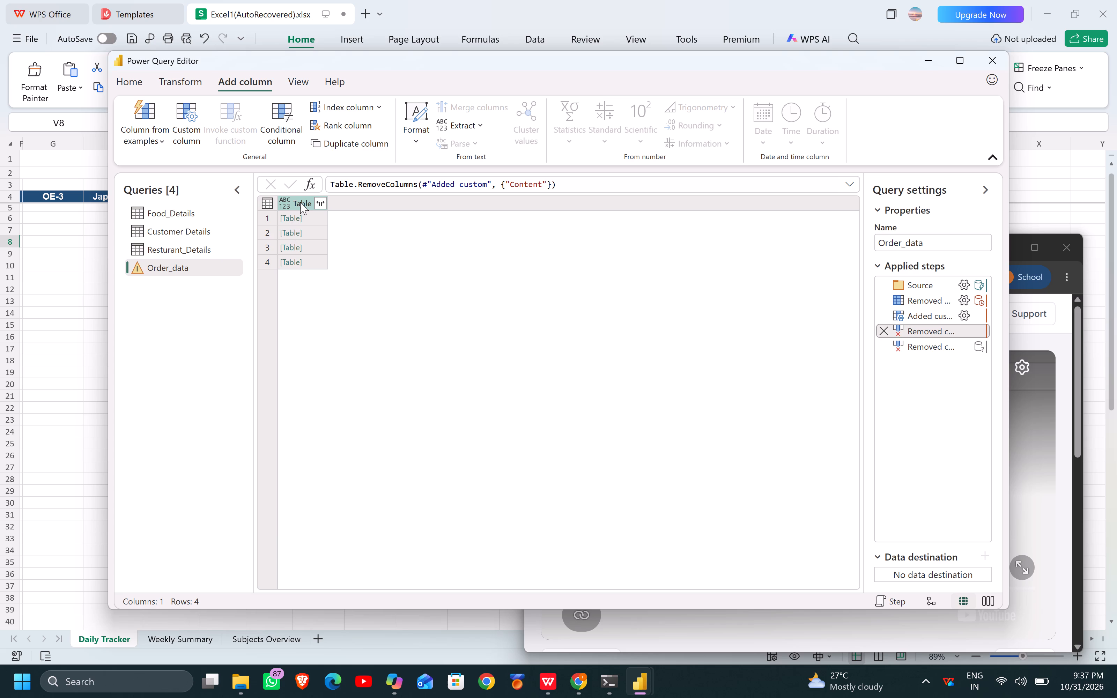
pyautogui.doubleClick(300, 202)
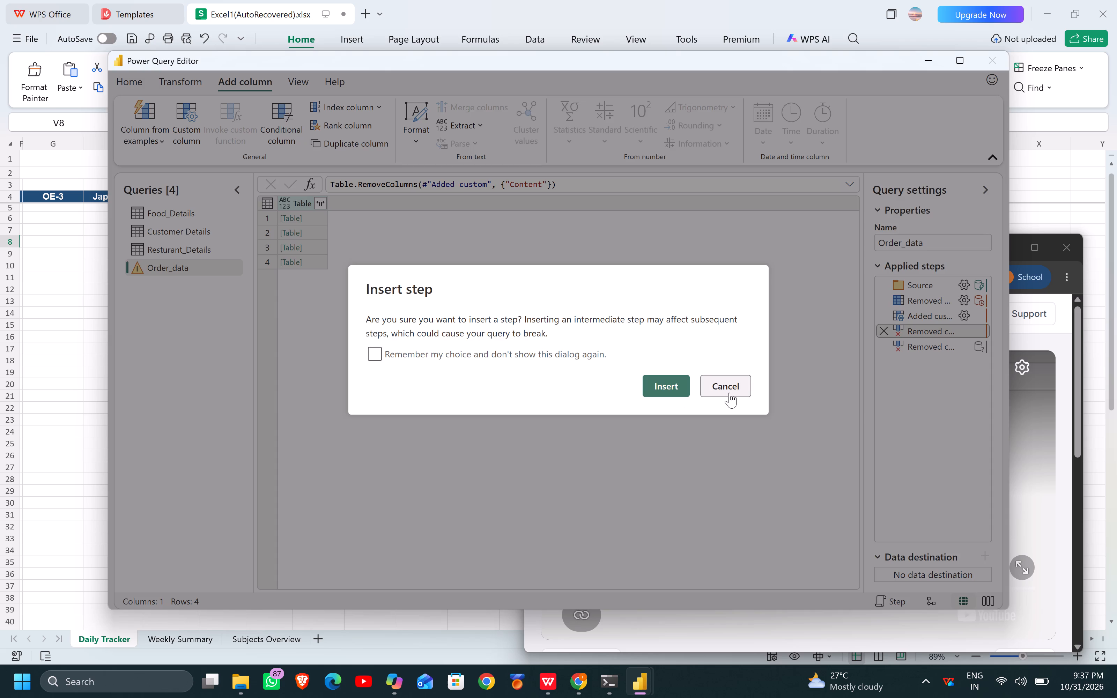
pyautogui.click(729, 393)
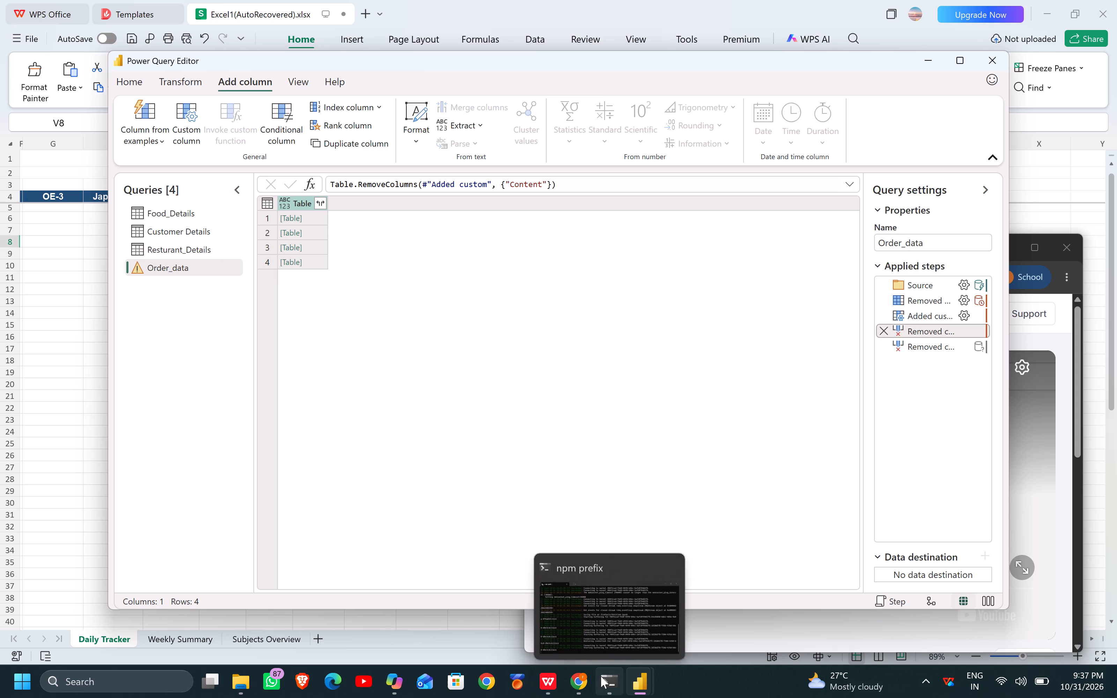
# Resume the Append Data video from 6:48, open its playback speed options and watch how the Table column is expanded.
pyautogui.click(581, 676)
pyautogui.click(798, 438)
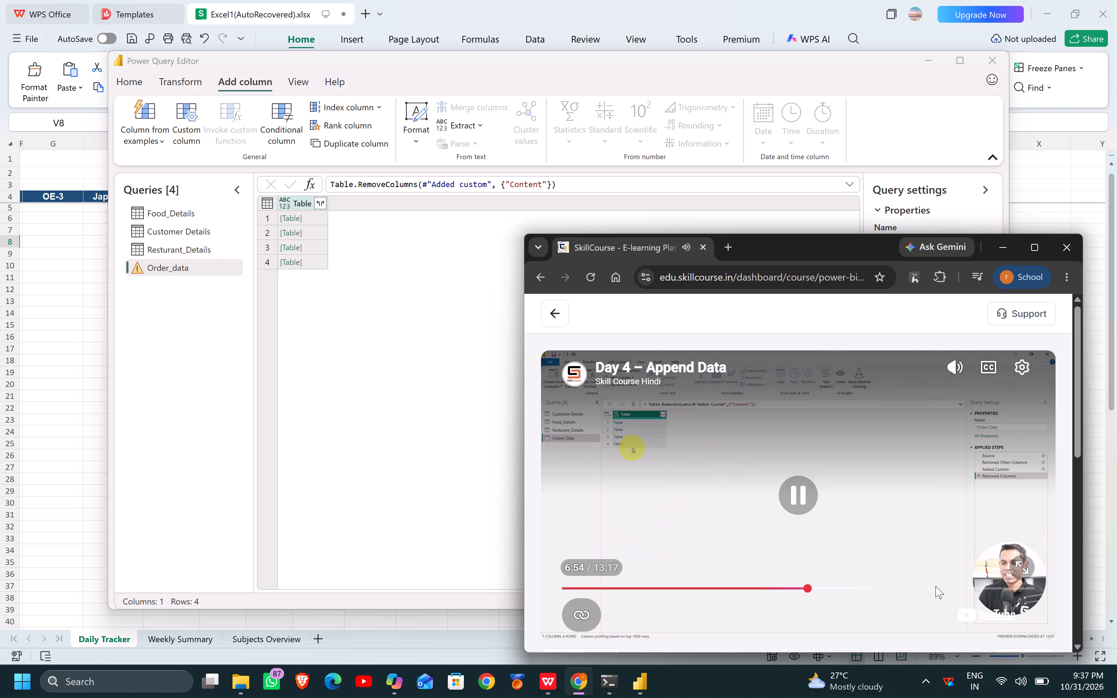
pyautogui.click(1027, 375)
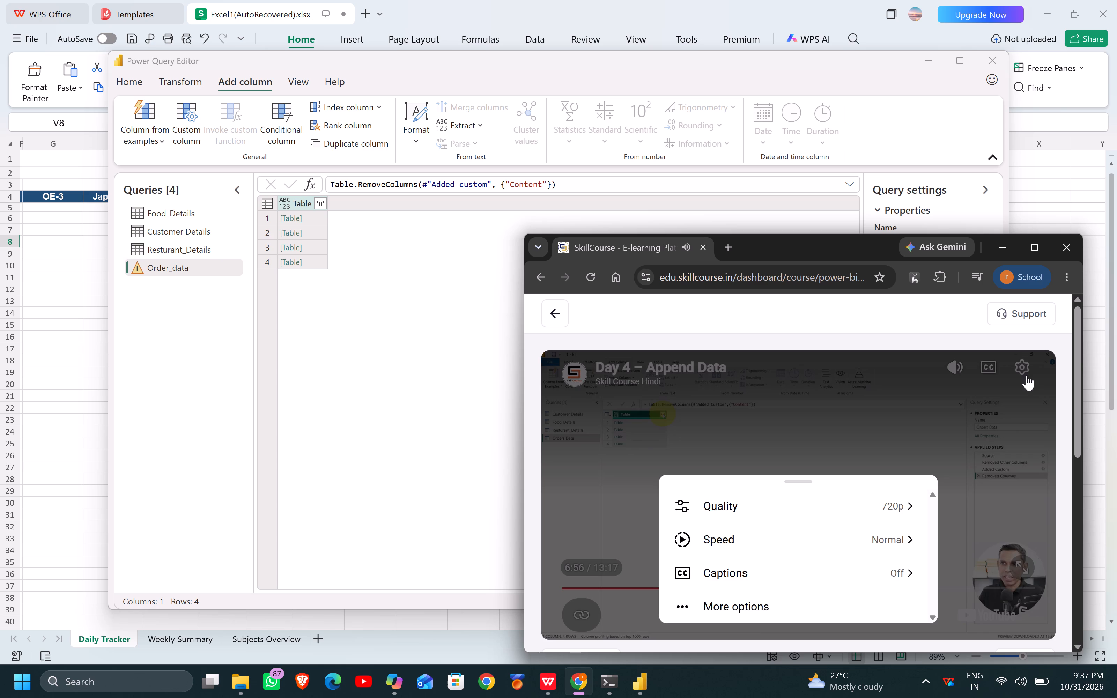
pyautogui.click(898, 548)
pyautogui.click(812, 592)
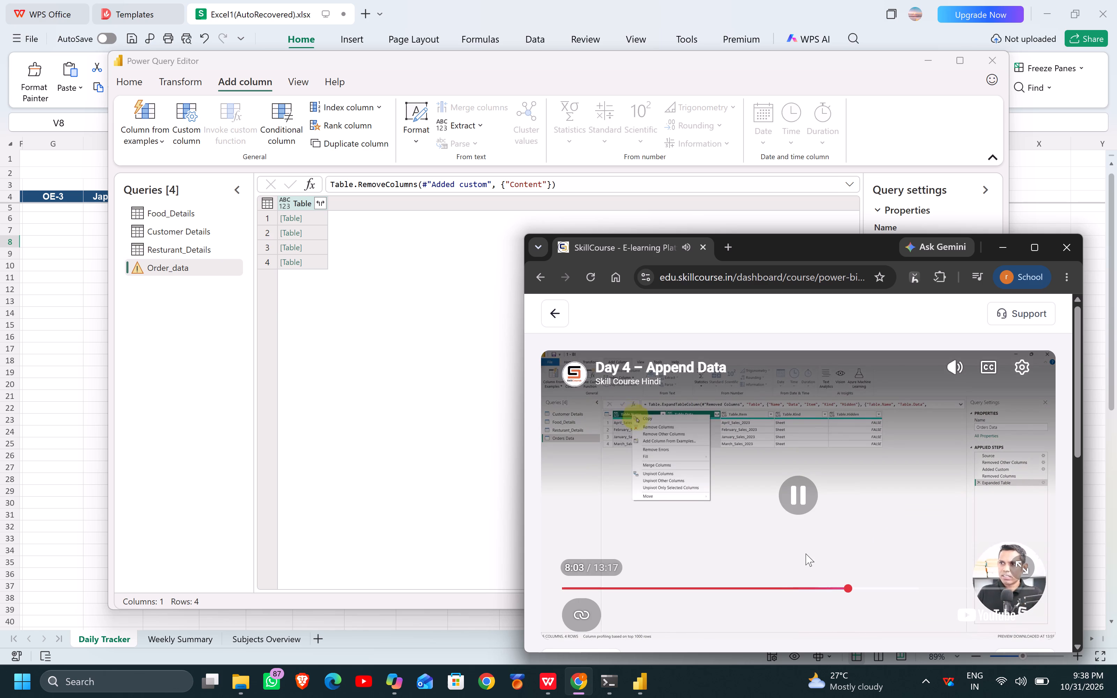
# Watch the Append Data video from 8:03 to 8:07, covering the removal of other columns after expanding Table, and pause it.
pyautogui.click(806, 554)
pyautogui.click(806, 554)
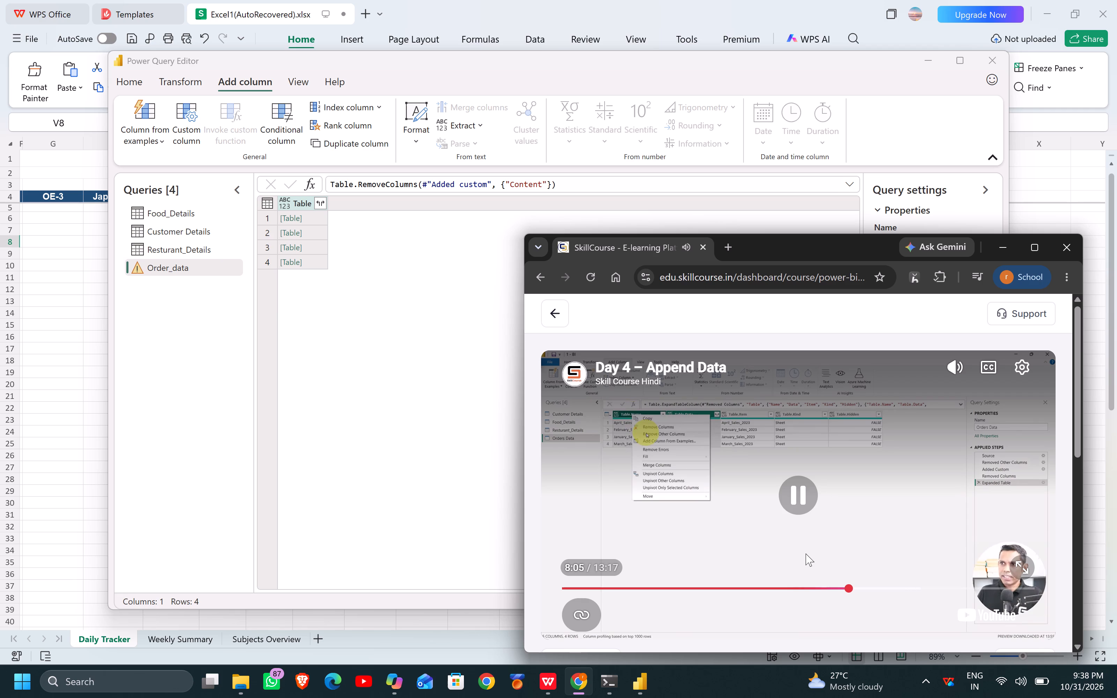
pyautogui.click(806, 554)
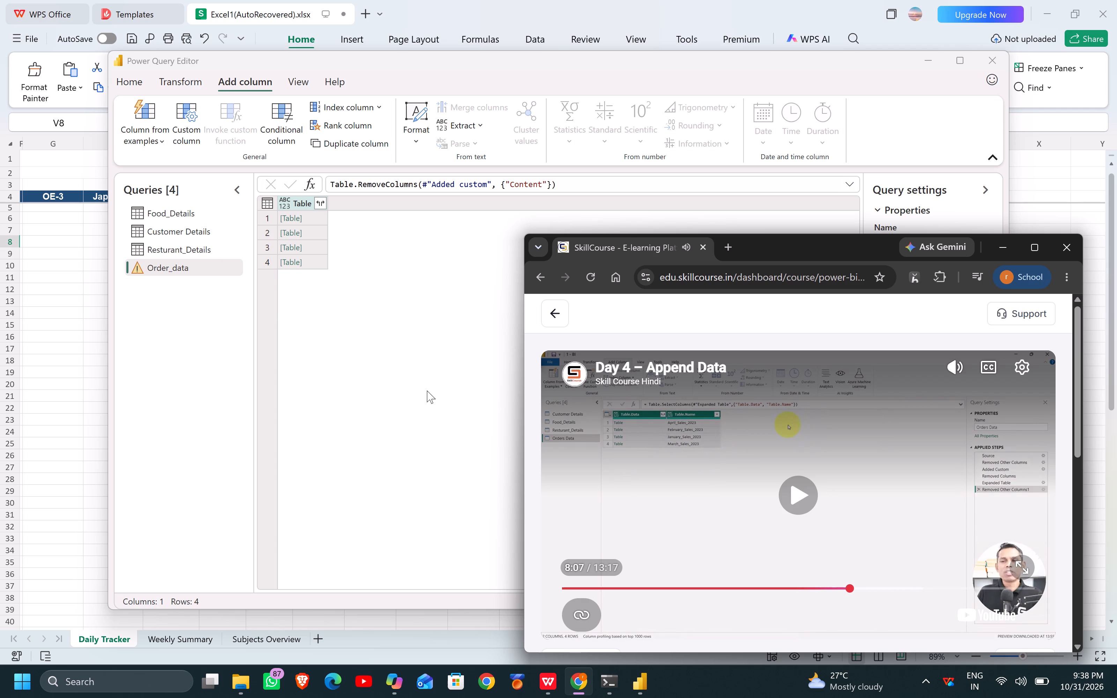
# Open the expand options for the Table column in the Order_data query.
pyautogui.click(318, 201)
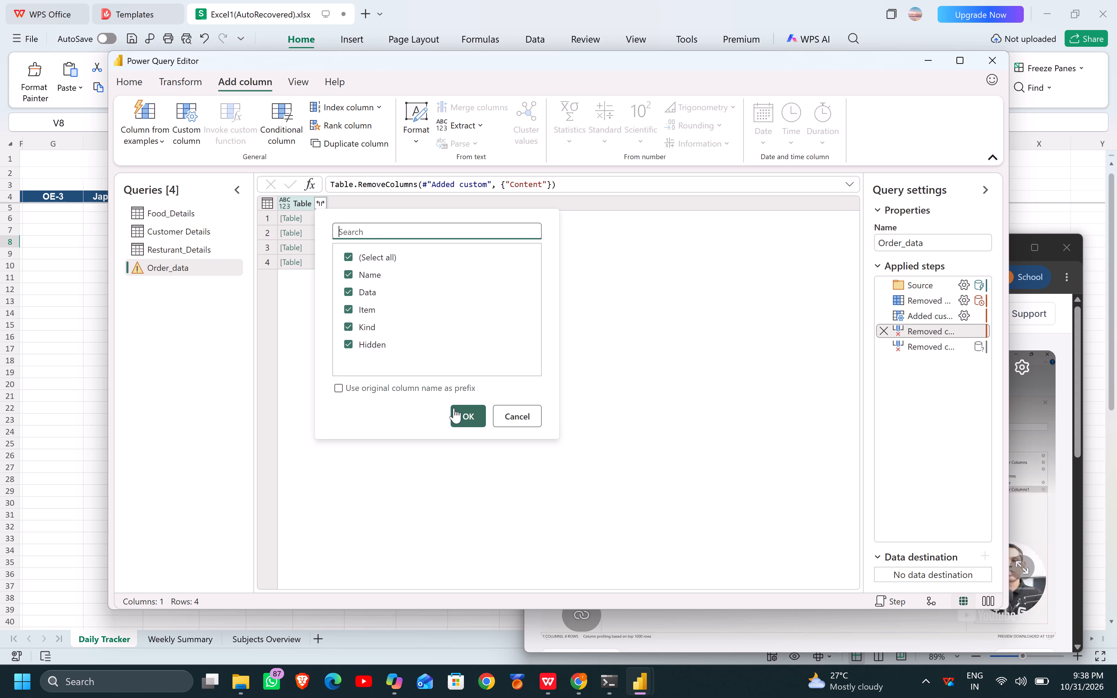
# Expand the Table column in Order_data into Name, Data, Item, Kind and Hidden without the original column name as prefix.
pyautogui.click(463, 412)
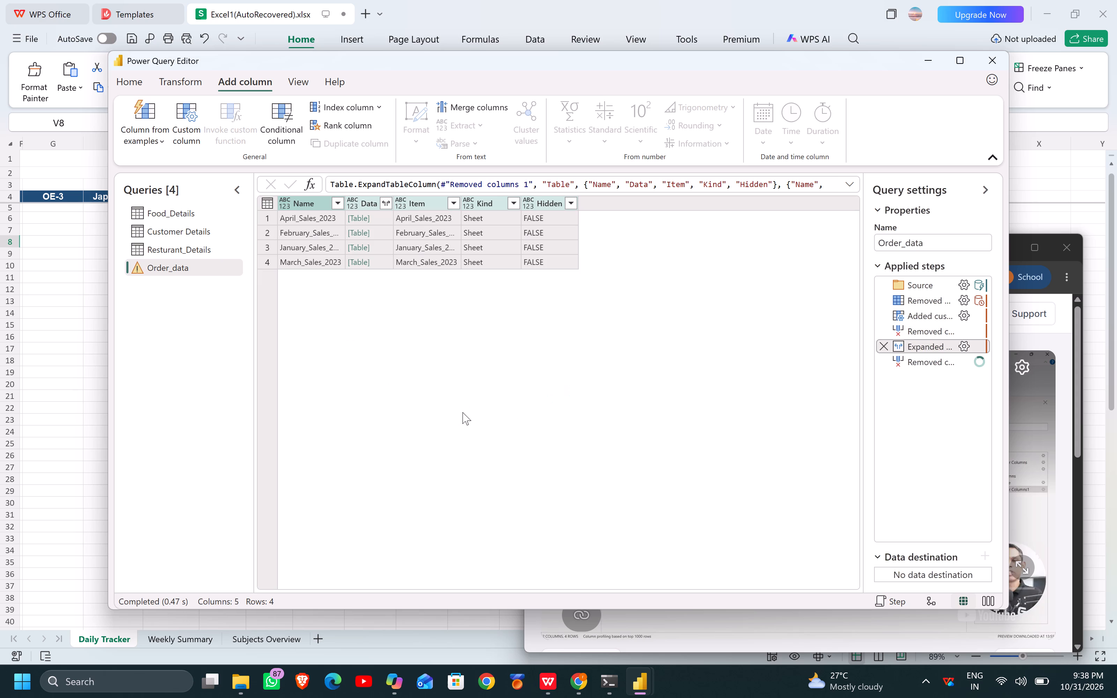
# Check the video around 8:07 and keep only the Name and Data columns in Order_data, removing the other columns.
pyautogui.click(590, 674)
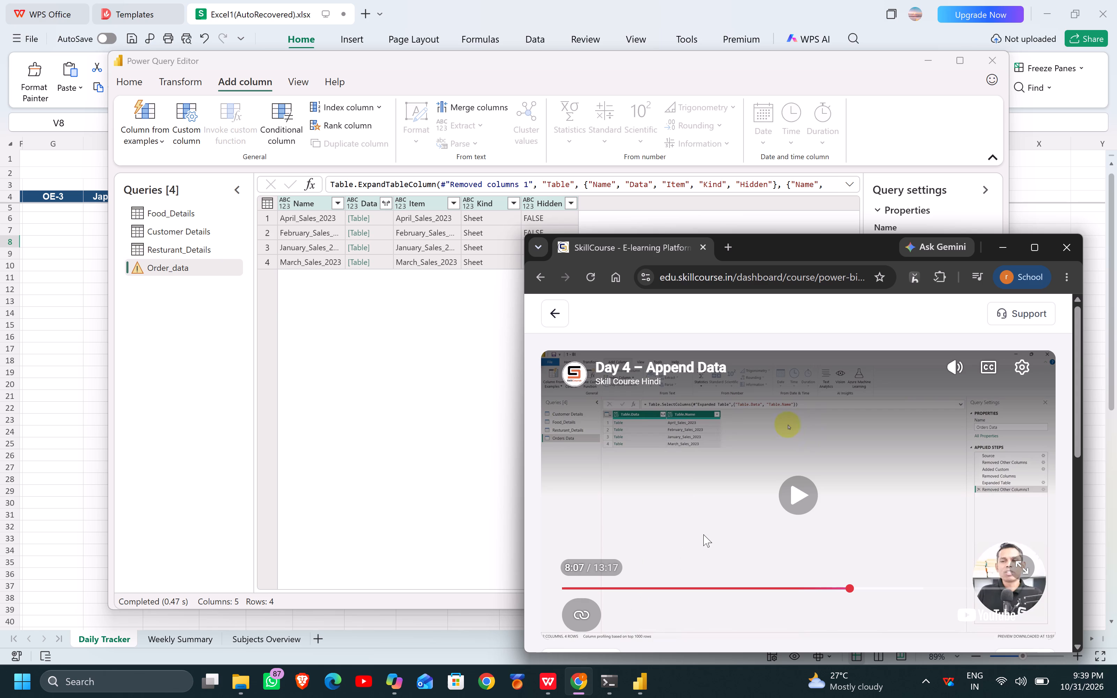
pyautogui.click(703, 534)
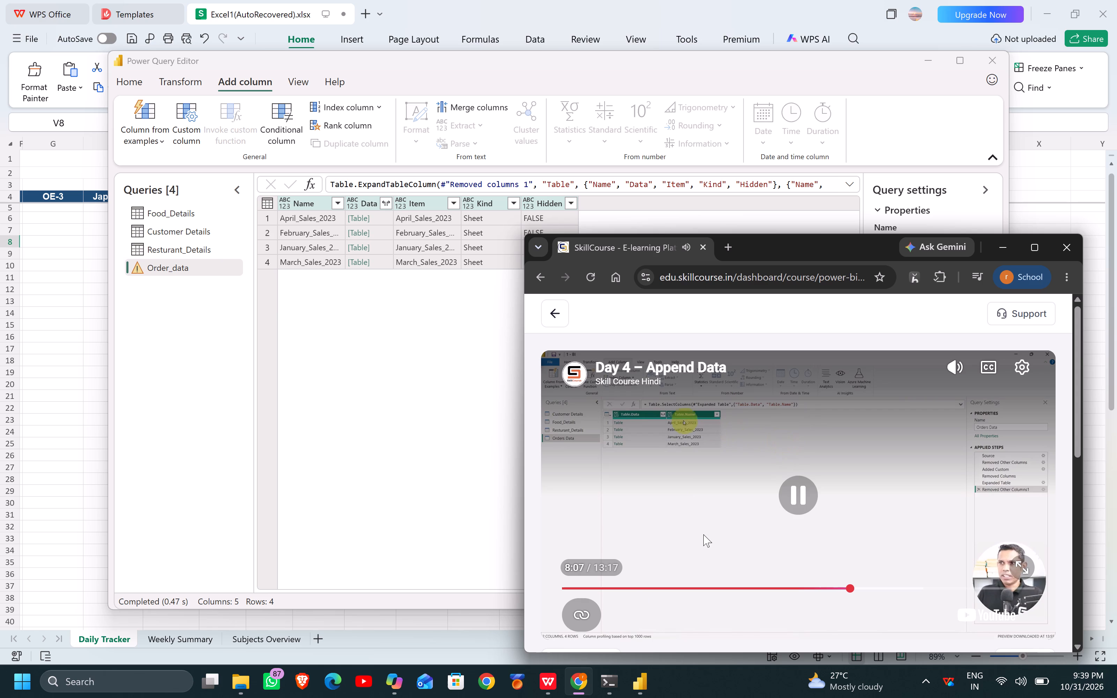
pyautogui.click(703, 534)
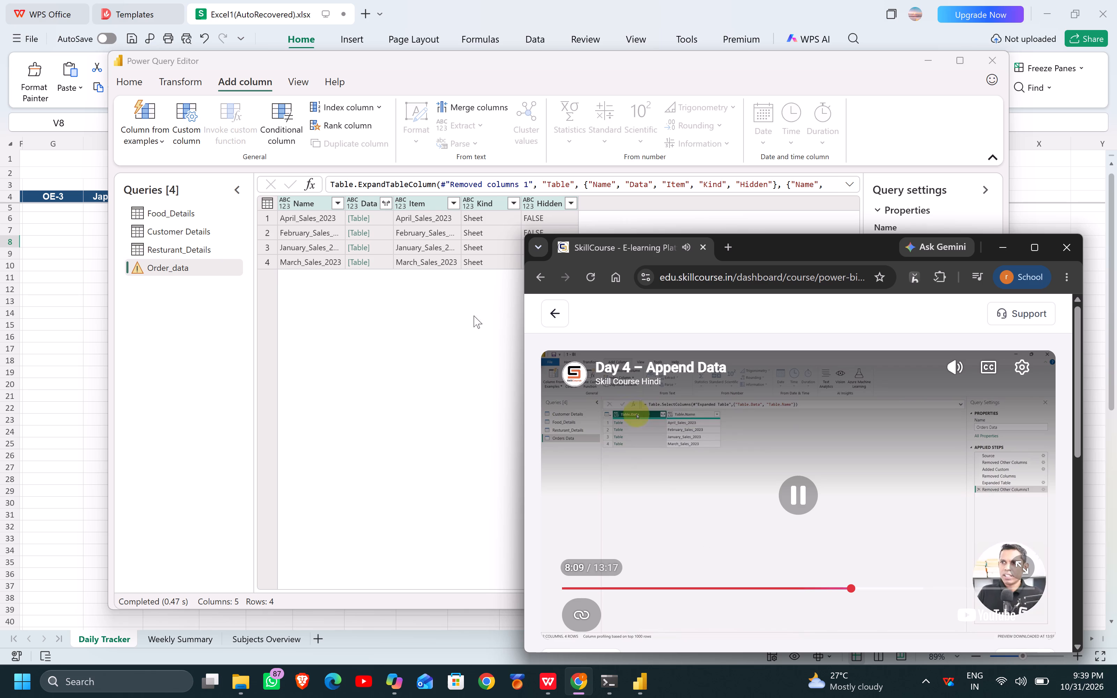
pyautogui.click(362, 203)
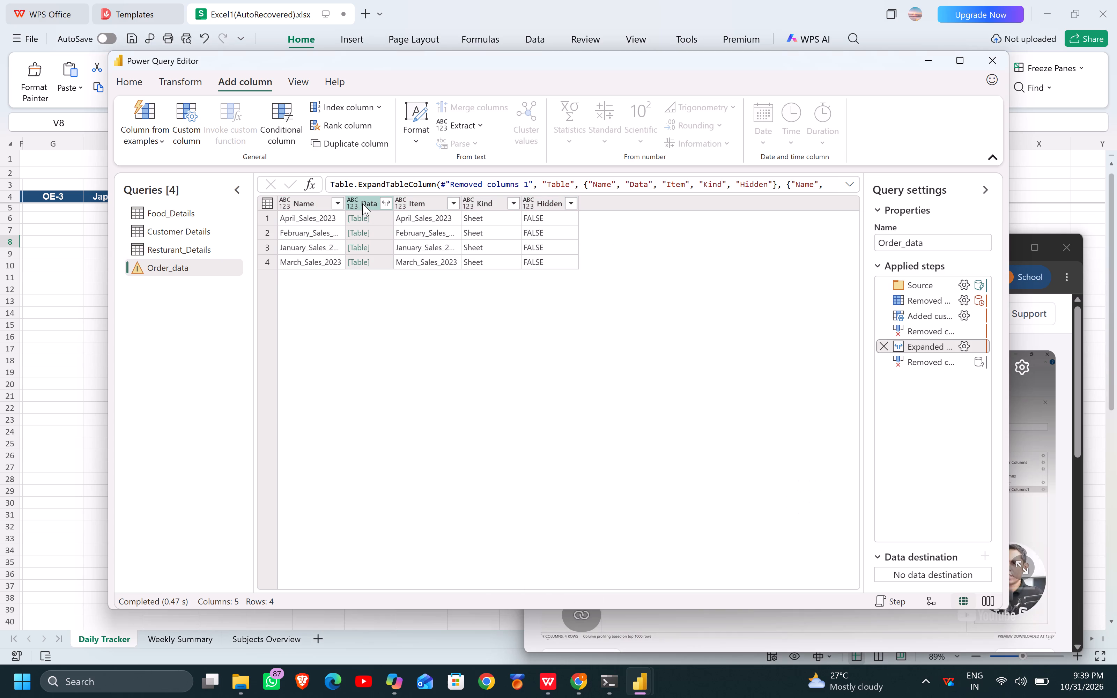
pyautogui.keyDown('ctrl'); pyautogui.click(321, 206); pyautogui.keyUp('ctrl')
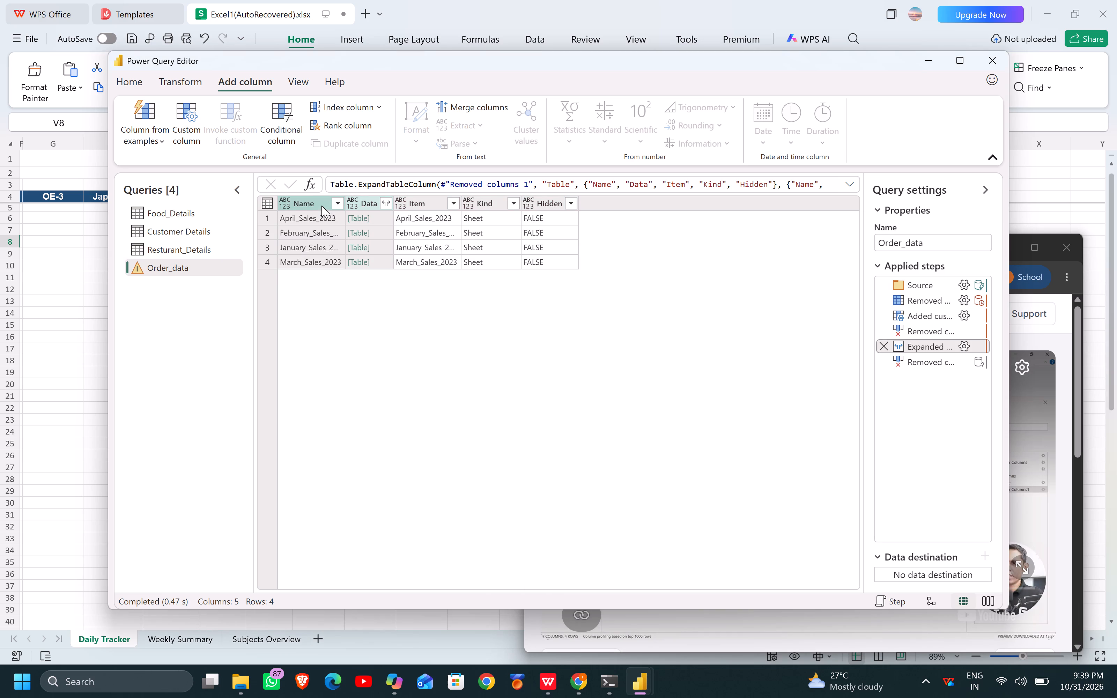
pyautogui.rightClick(360, 211)
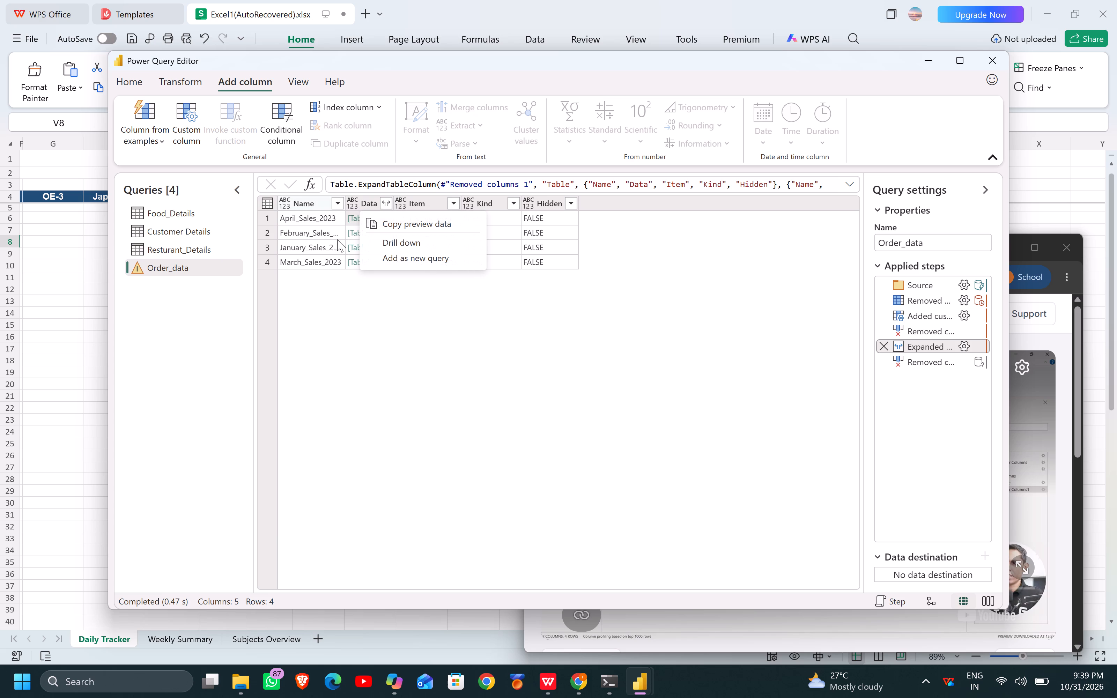
pyautogui.click(342, 287)
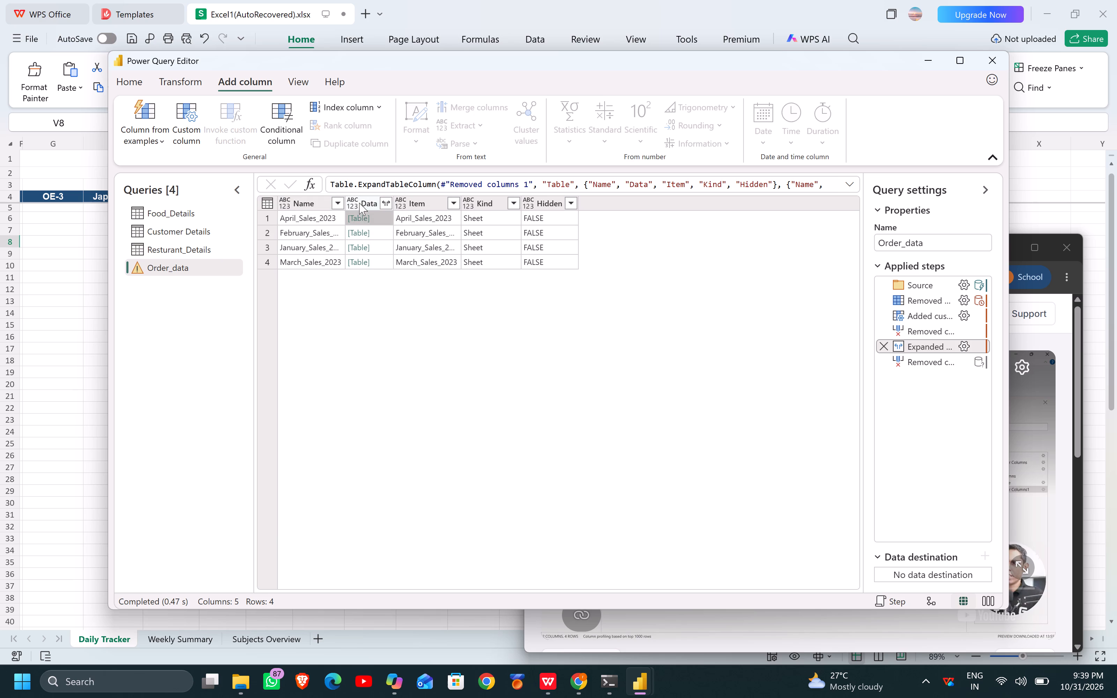
pyautogui.click(359, 203)
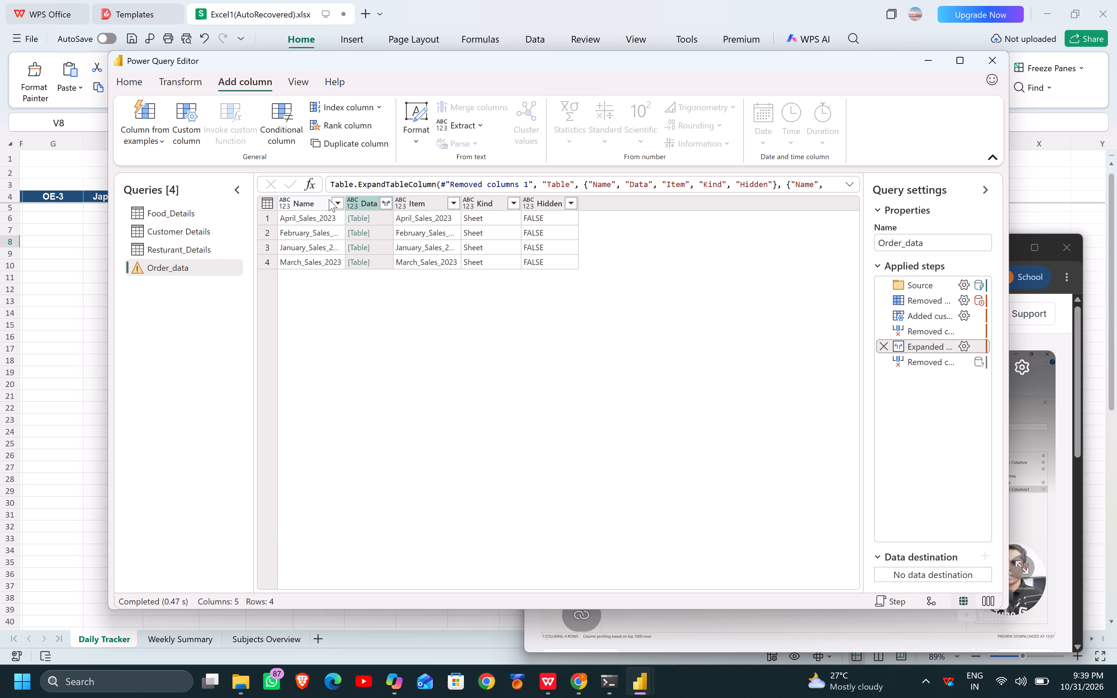
# Insert a step after the table expansion in Order_data that keeps only the Name and Data columns, removing the other columns.
pyautogui.keyDown('ctrl'); pyautogui.moveTo(304, 215); pyautogui.dragTo(304, 210); pyautogui.keyUp('ctrl')
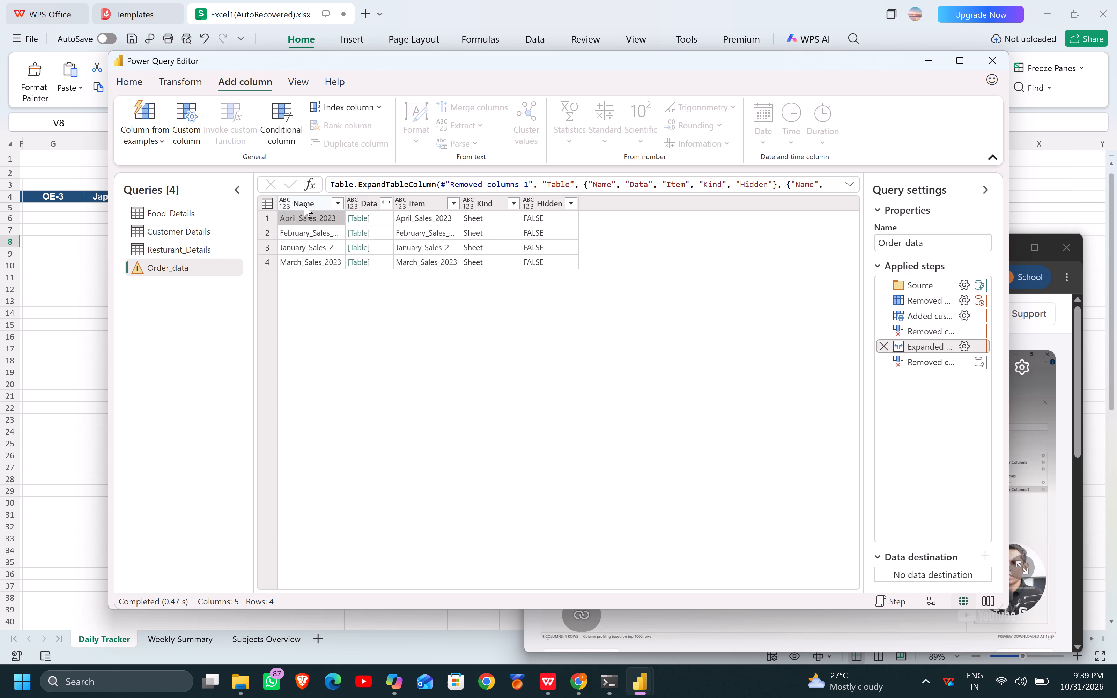
pyautogui.keyDown('ctrl'); pyautogui.click(304, 205); pyautogui.keyUp('ctrl')
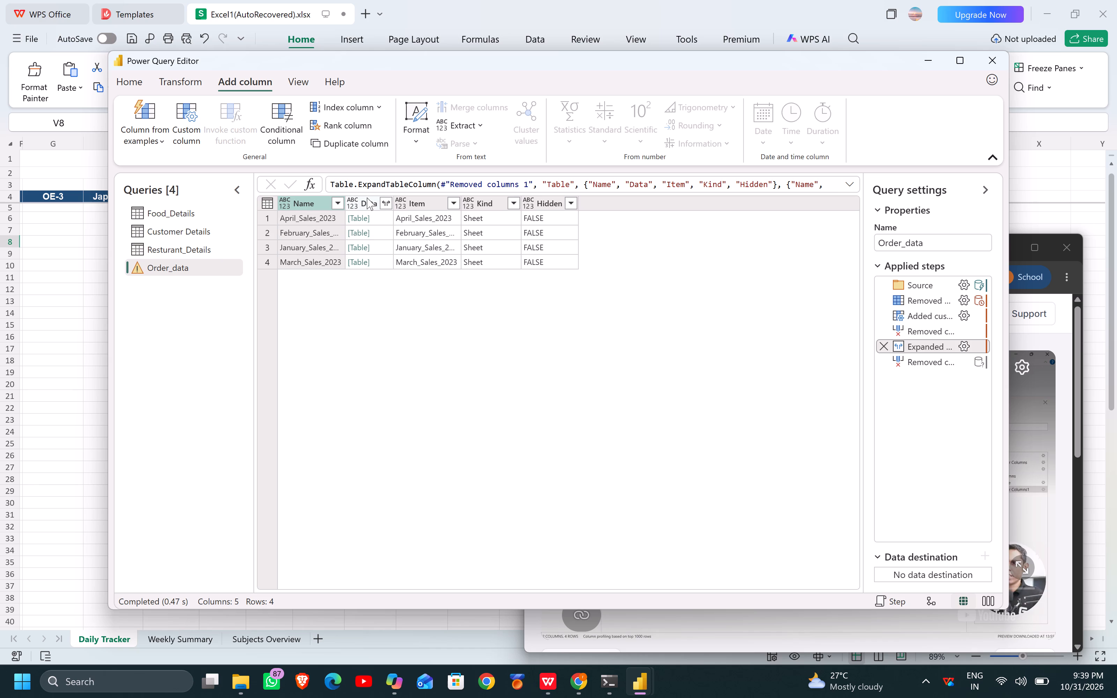
pyautogui.keyDown('ctrl'); pyautogui.click(367, 198); pyautogui.keyUp('ctrl')
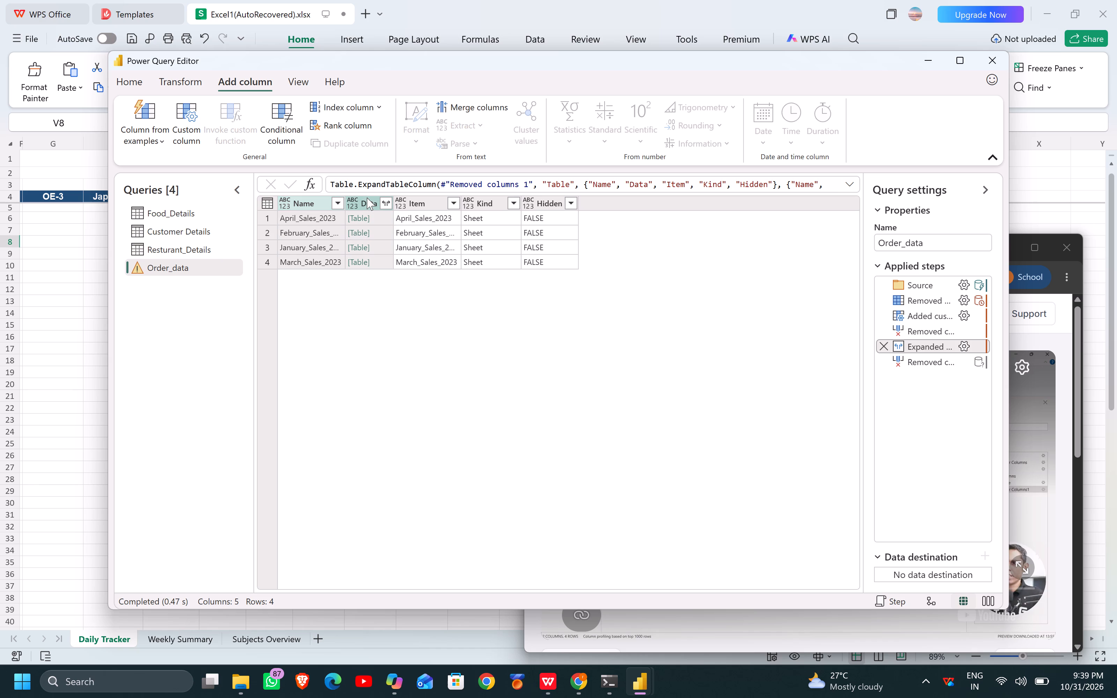
pyautogui.rightClick(355, 346)
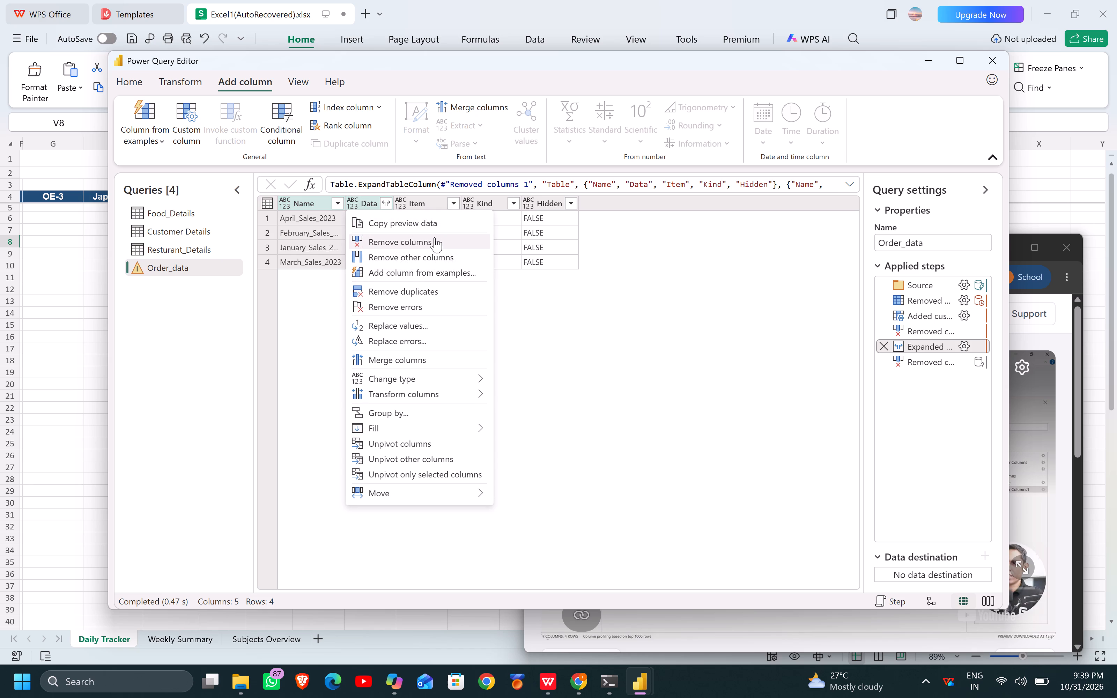
pyautogui.click(437, 252)
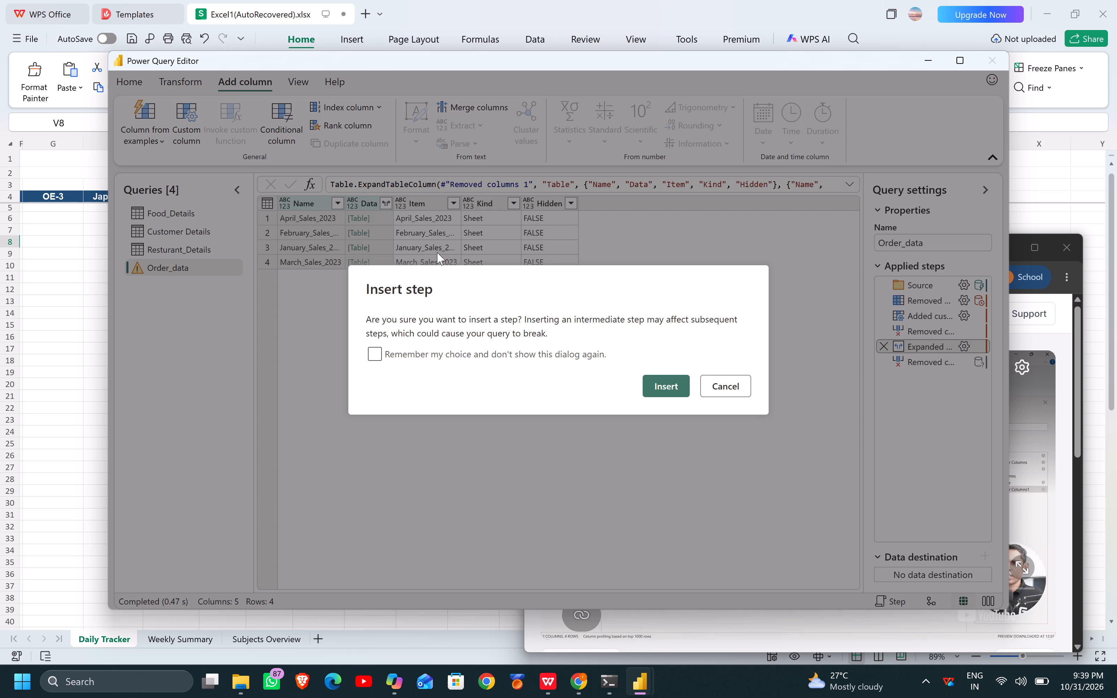
pyautogui.click(656, 388)
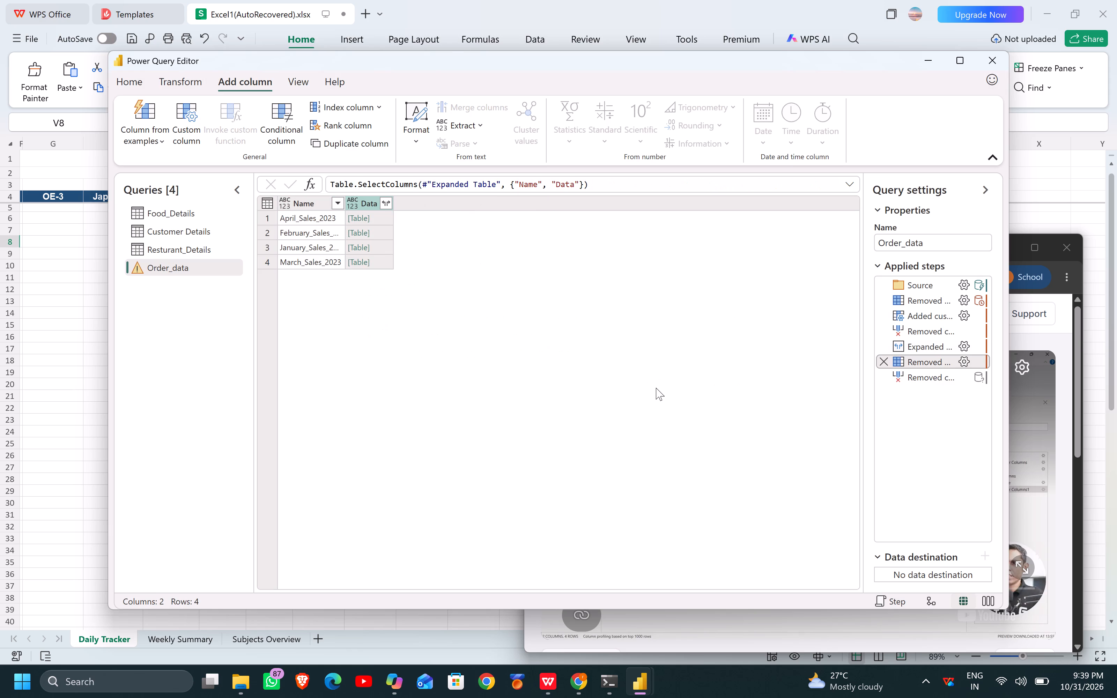
# Switch to the Append Data video and watch from 8:09 to 8:41, where the table data column is expanded.
pyautogui.click(578, 676)
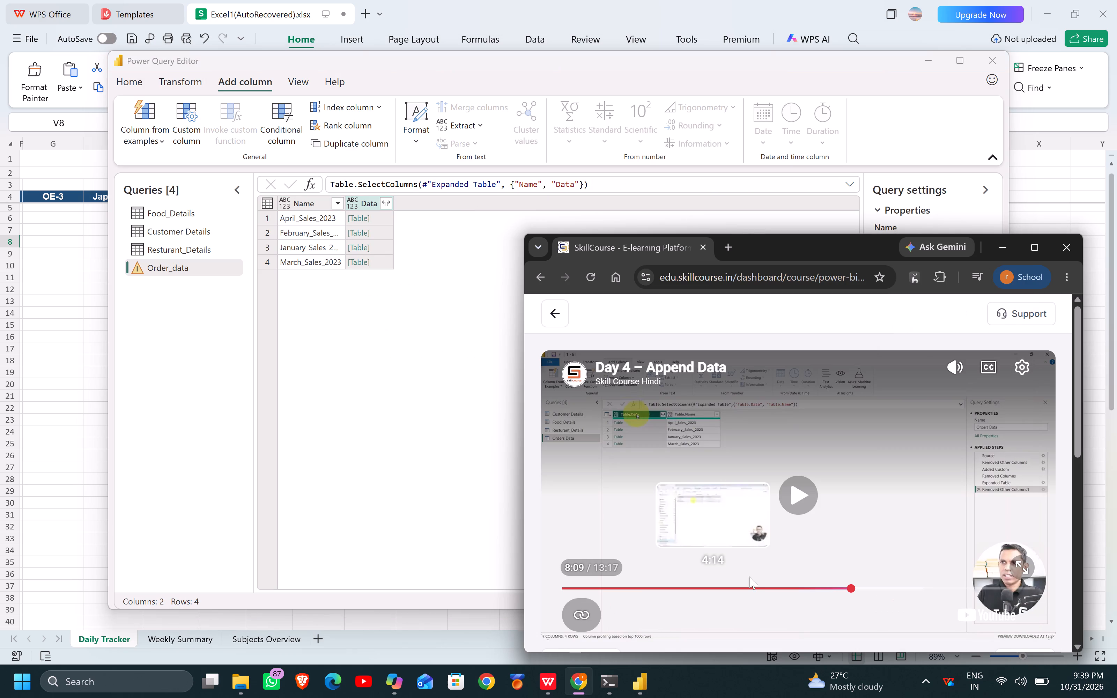
pyautogui.click(749, 577)
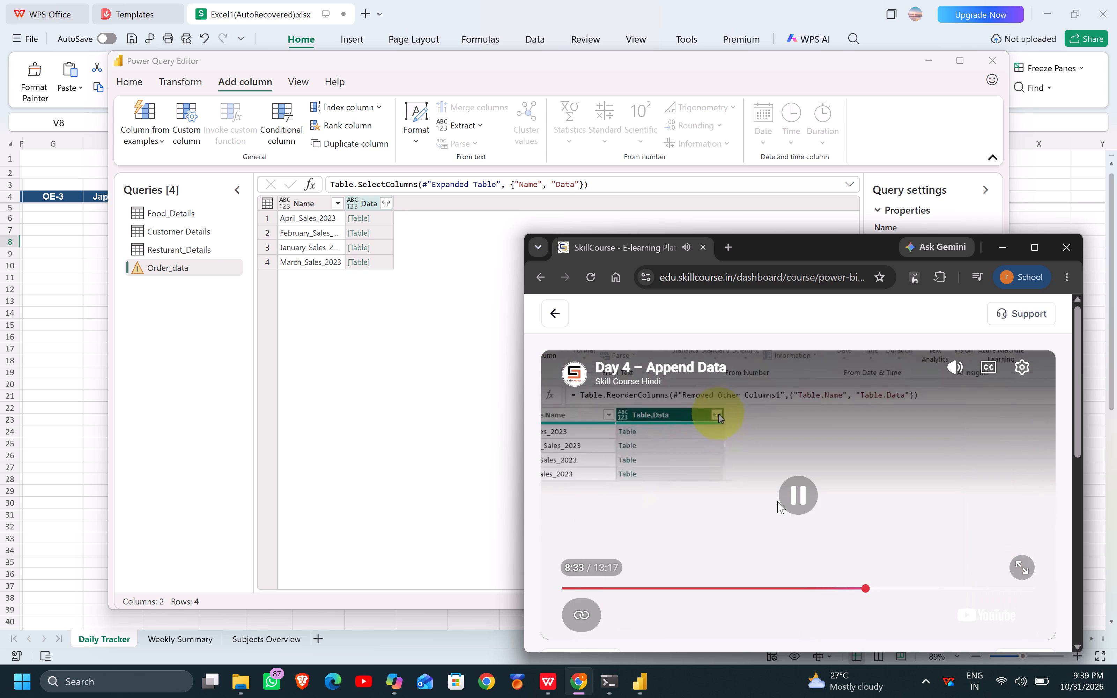
pyautogui.click(741, 509)
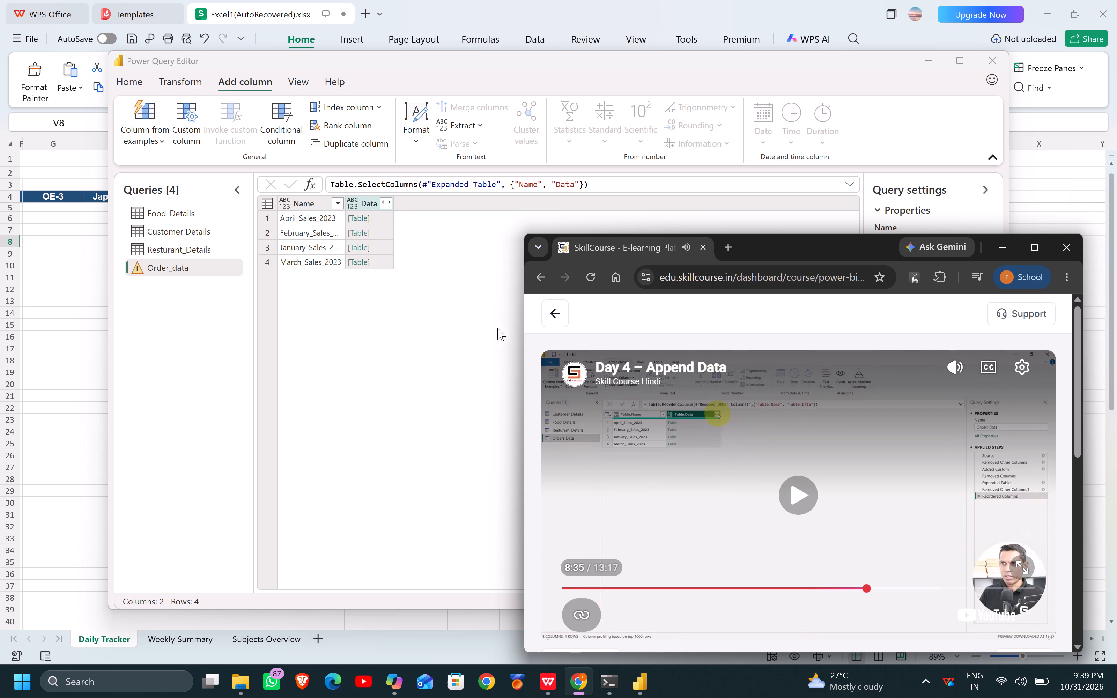
pyautogui.click(689, 412)
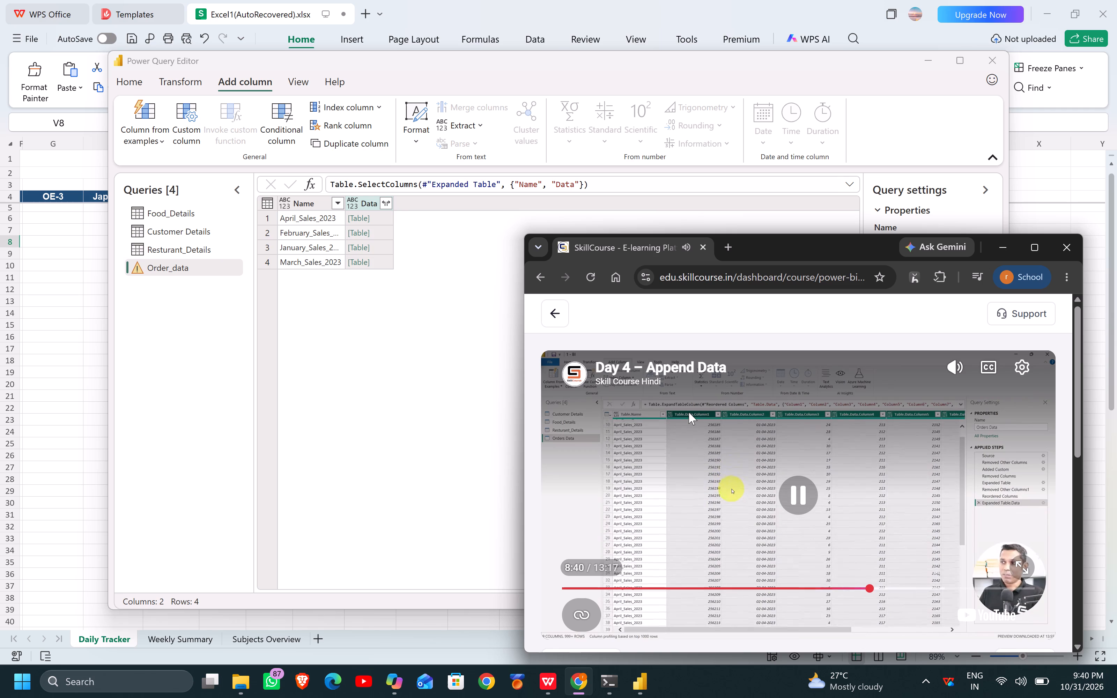
pyautogui.click(689, 412)
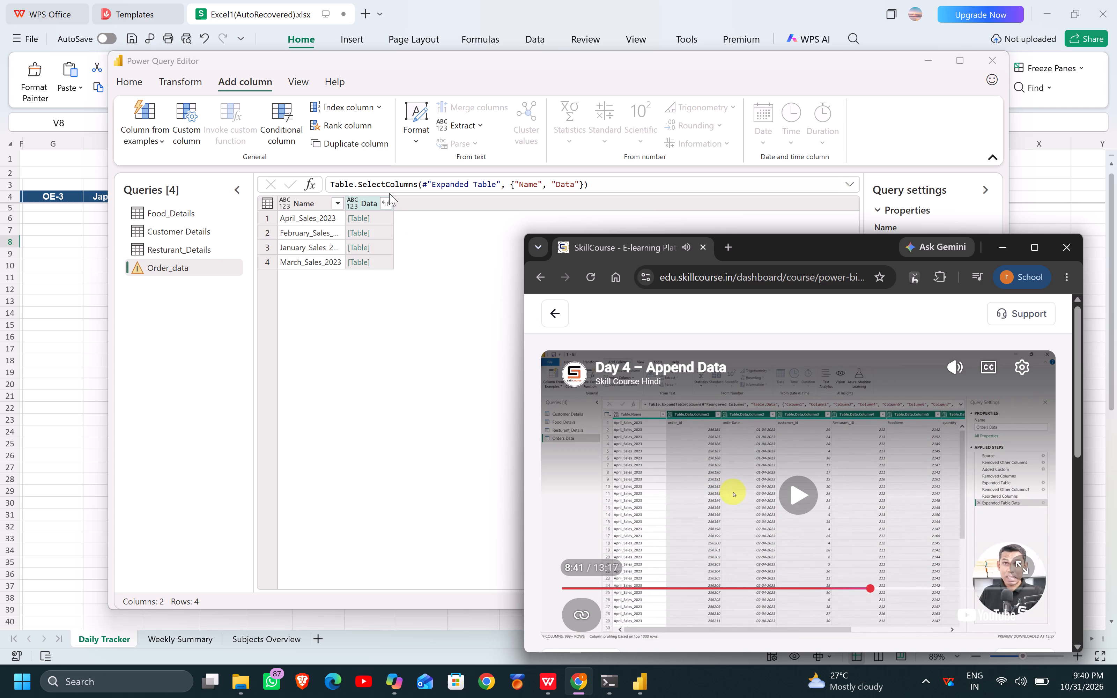
# Open the expand options of the Data column in the Order_data query.
pyautogui.click(389, 198)
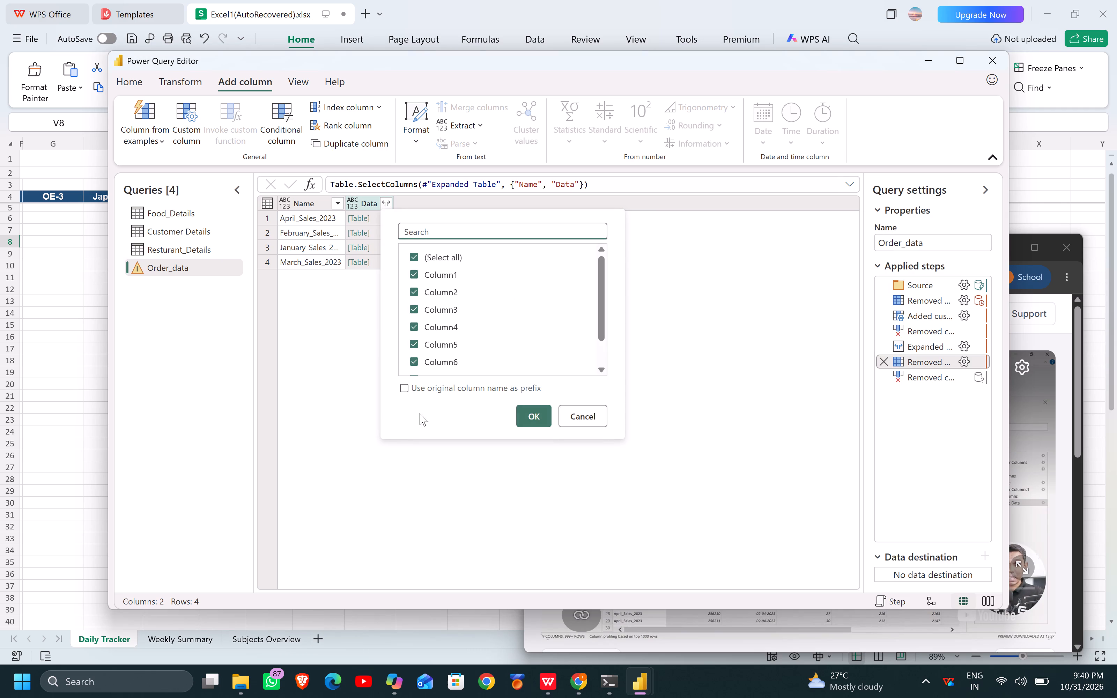
# Expand the Data column with all its columns selected, using the original column name as prefix.
pyautogui.click(402, 386)
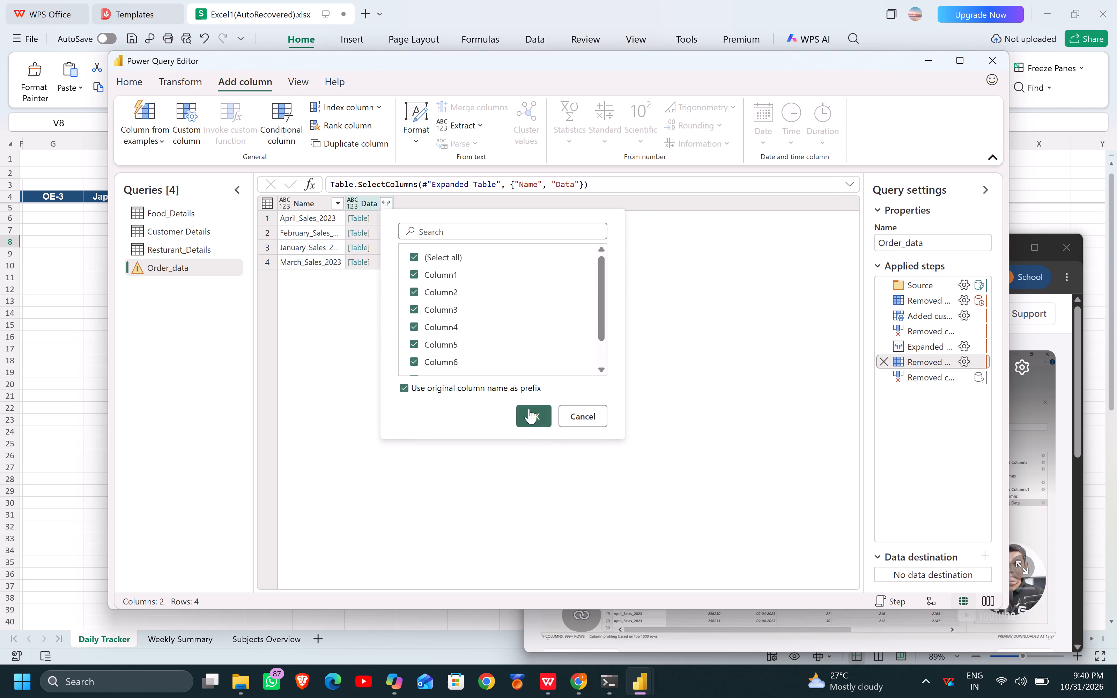
pyautogui.click(535, 417)
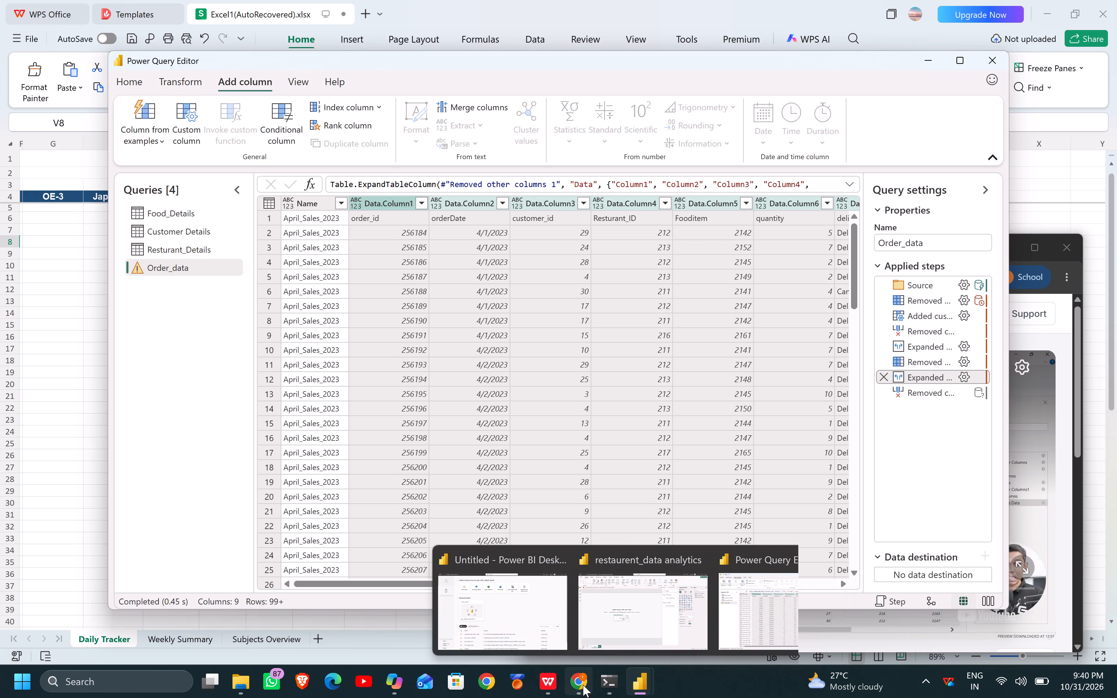
# Watch the Append Data video from 8:41 to 9:30 on promoting headers, and rewind to pause at 9:22 on Use First Row as Headers.
pyautogui.click(583, 685)
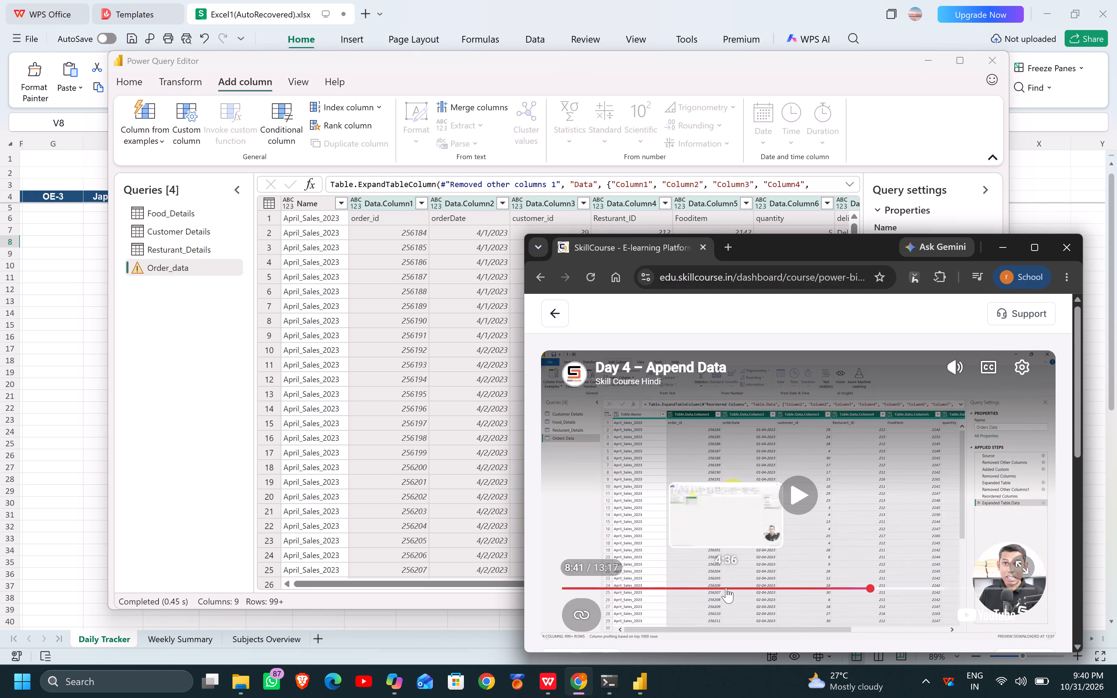
pyautogui.click(800, 505)
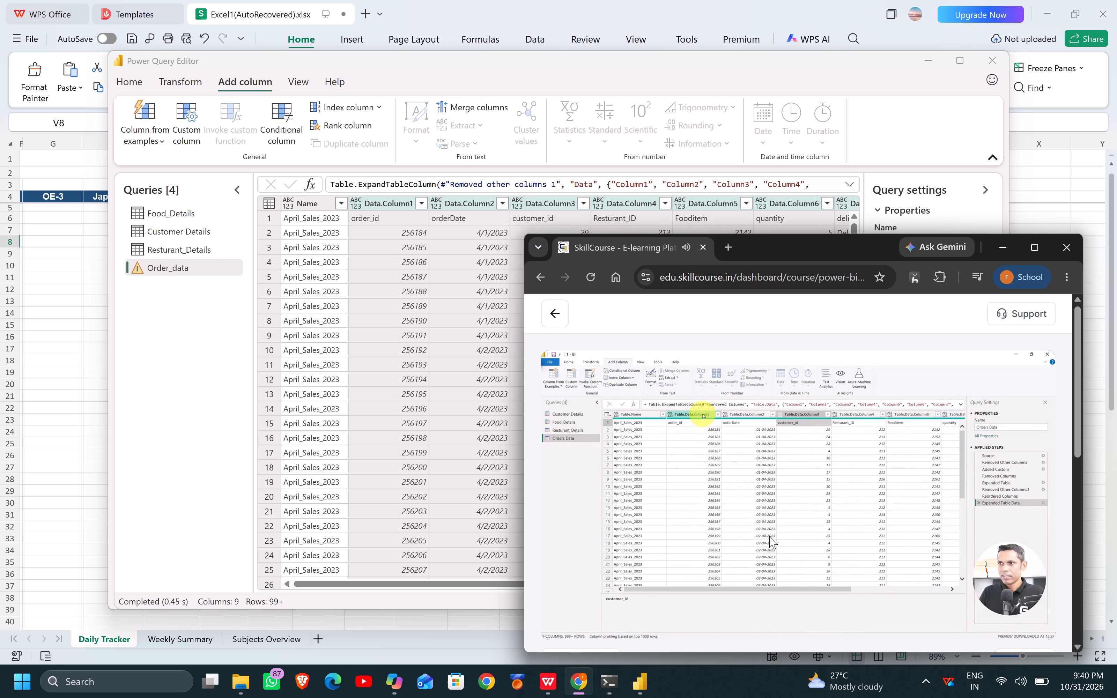
pyautogui.click(769, 536)
pyautogui.click(769, 536)
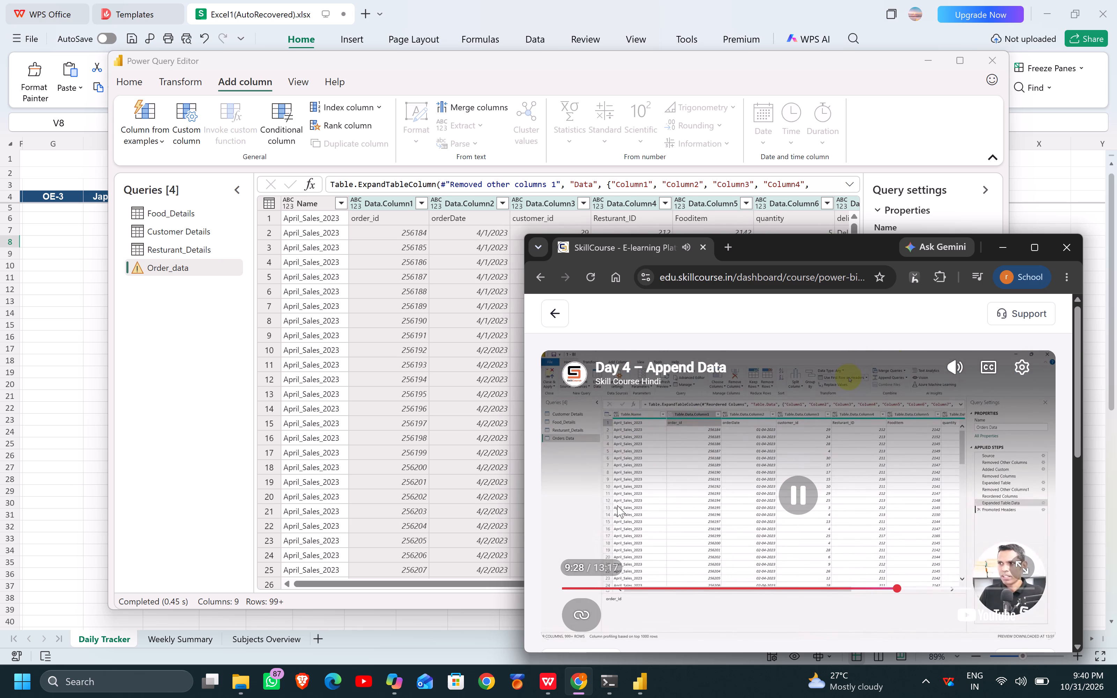
pyautogui.click(671, 476)
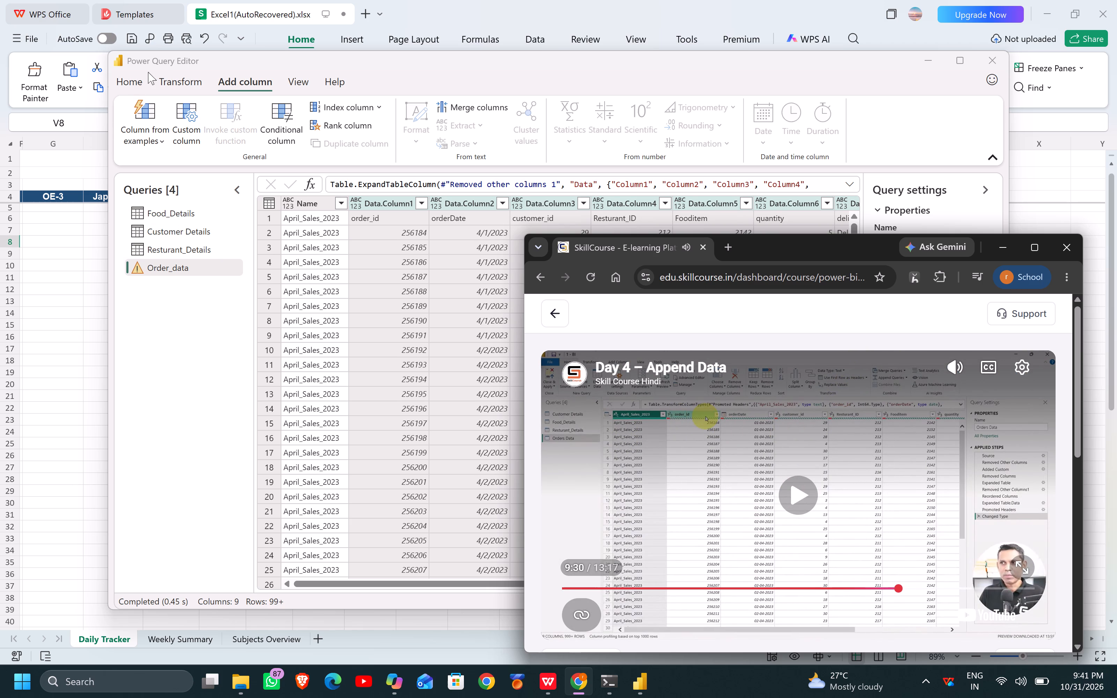
pyautogui.click(135, 82)
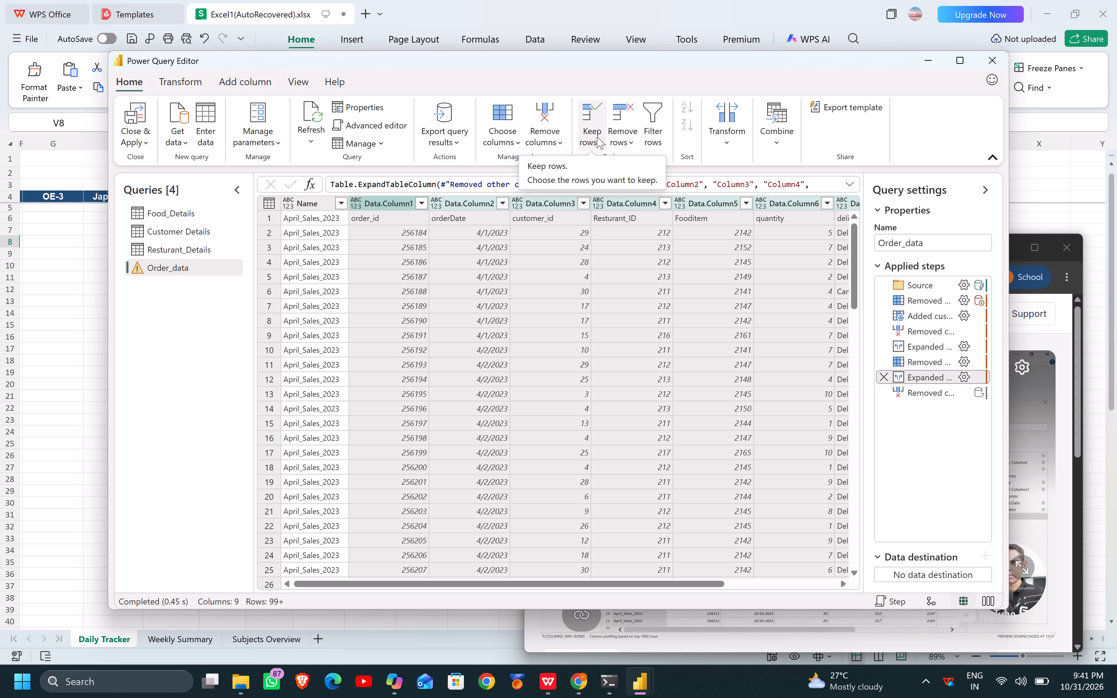
pyautogui.click(573, 688)
pyautogui.click(738, 514)
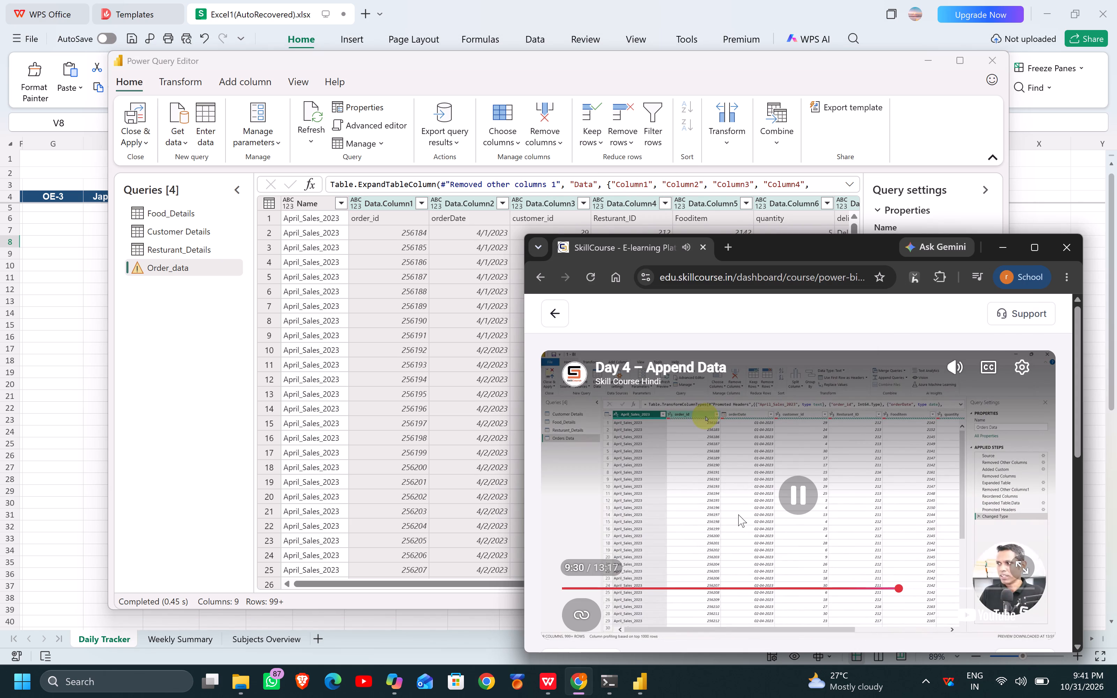
pyautogui.press('Left')
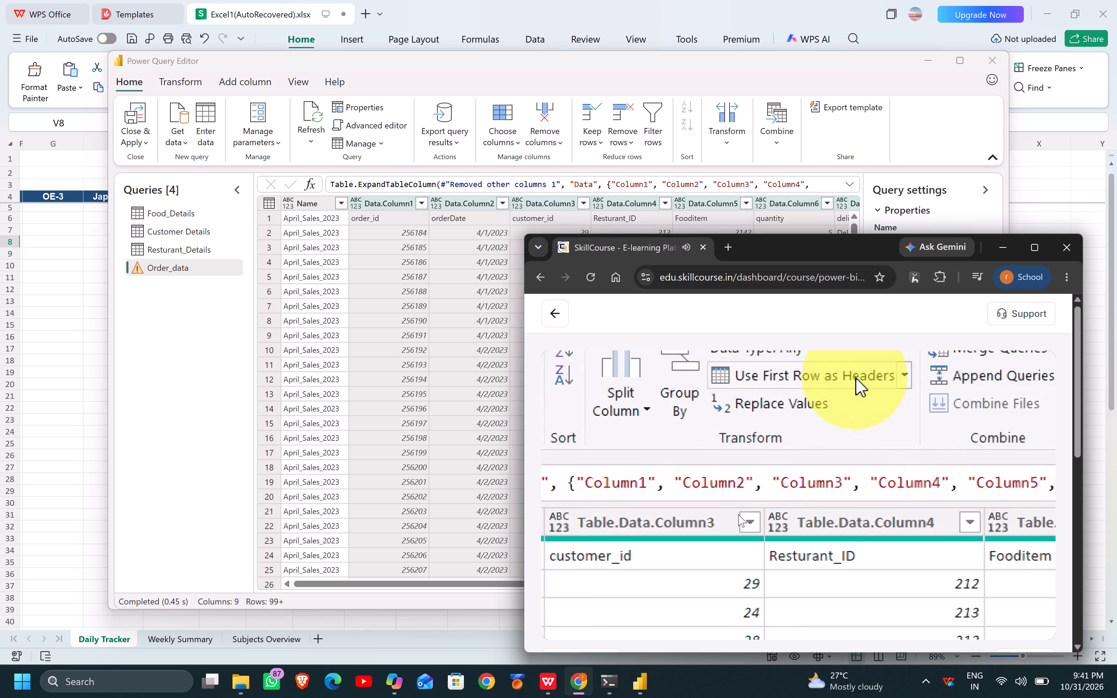
pyautogui.press('Left')
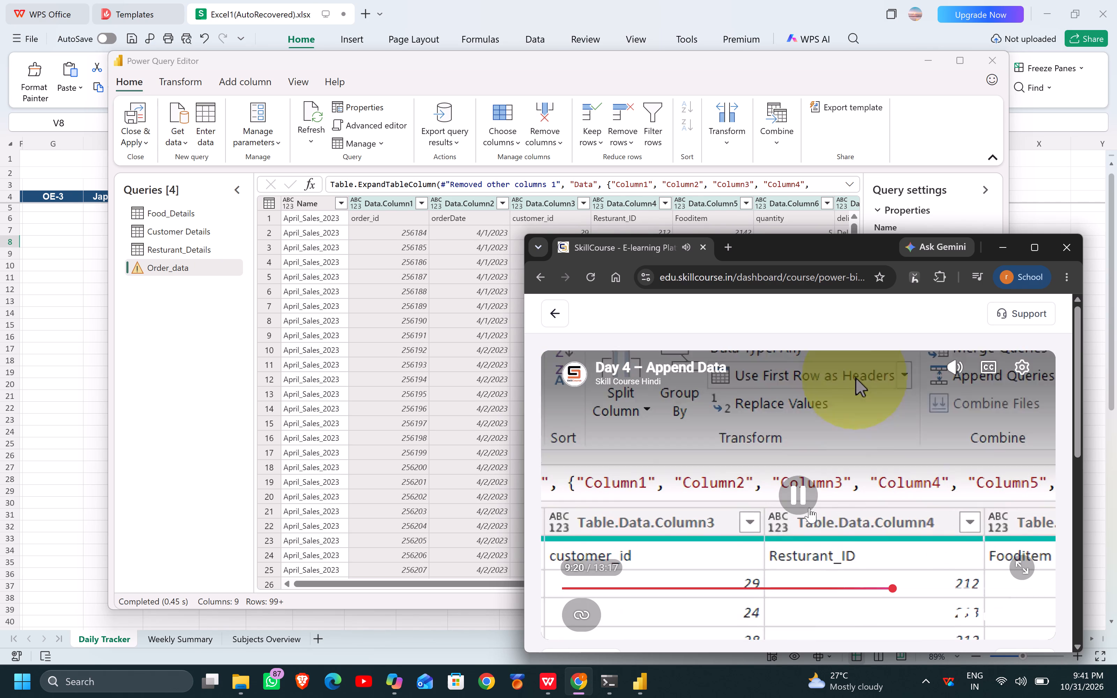
pyautogui.click(846, 498)
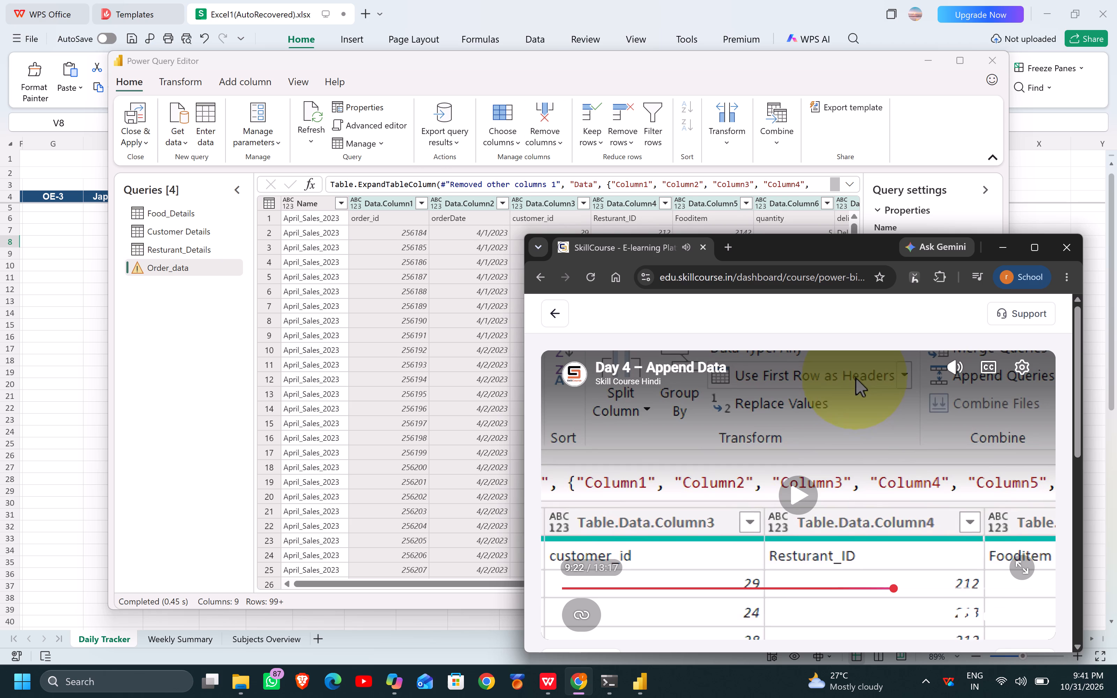
# Use the first row of the expanded Order_data table as headers, inserting this as an intermediate step.
pyautogui.click(774, 139)
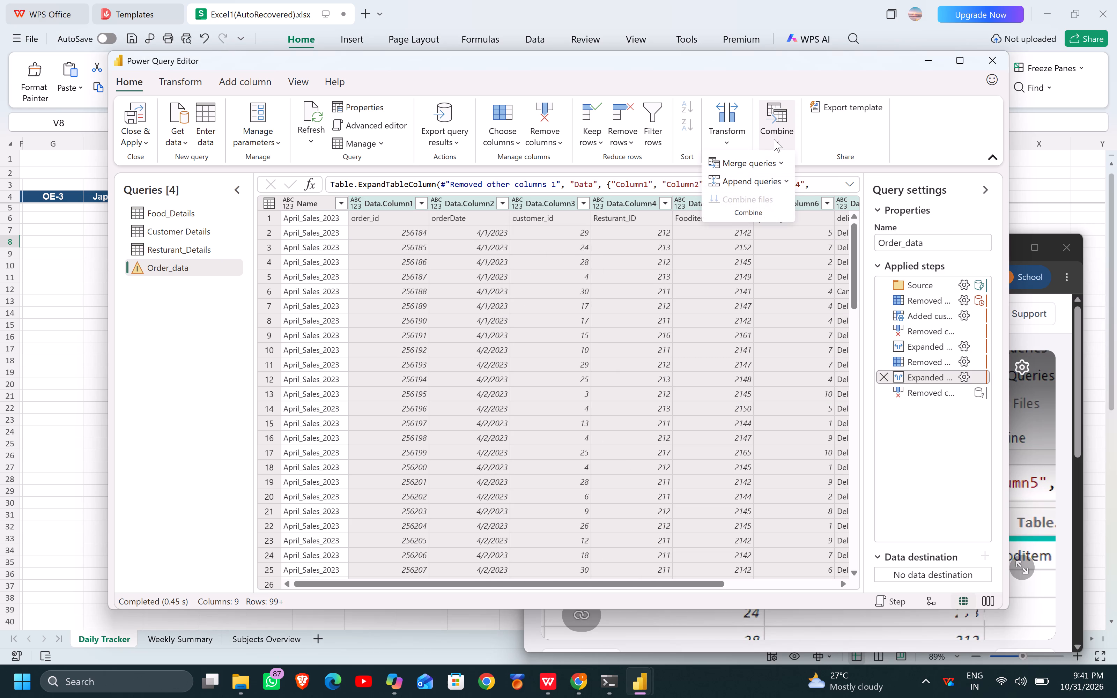
pyautogui.click(774, 139)
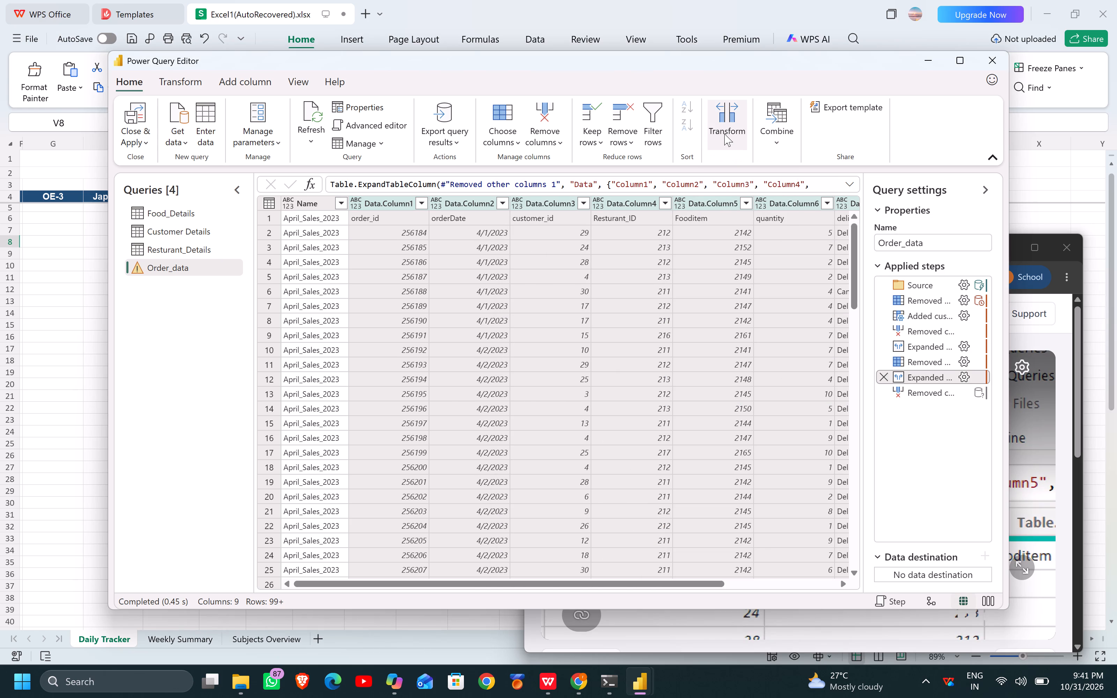
pyautogui.click(724, 134)
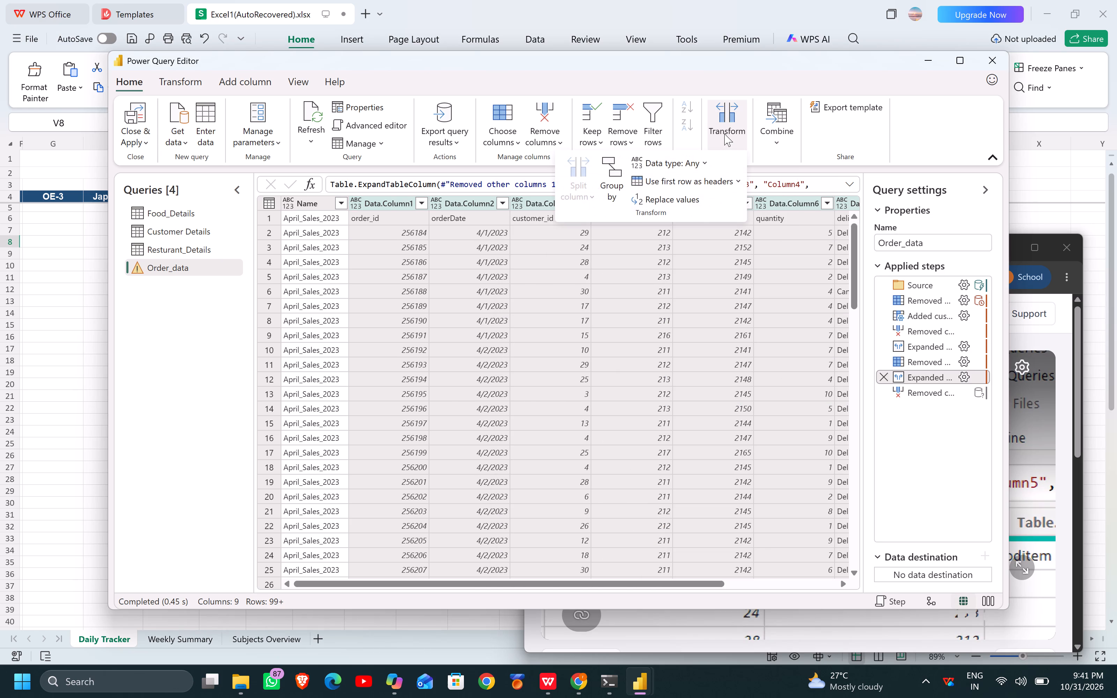
pyautogui.click(709, 183)
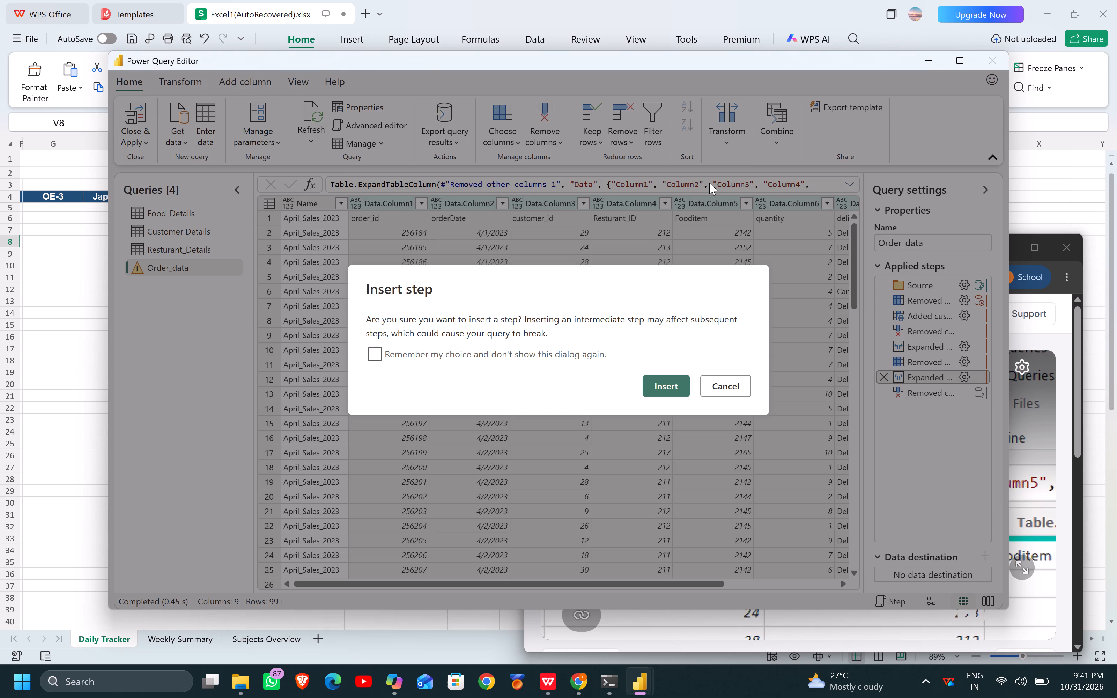
pyautogui.click(663, 389)
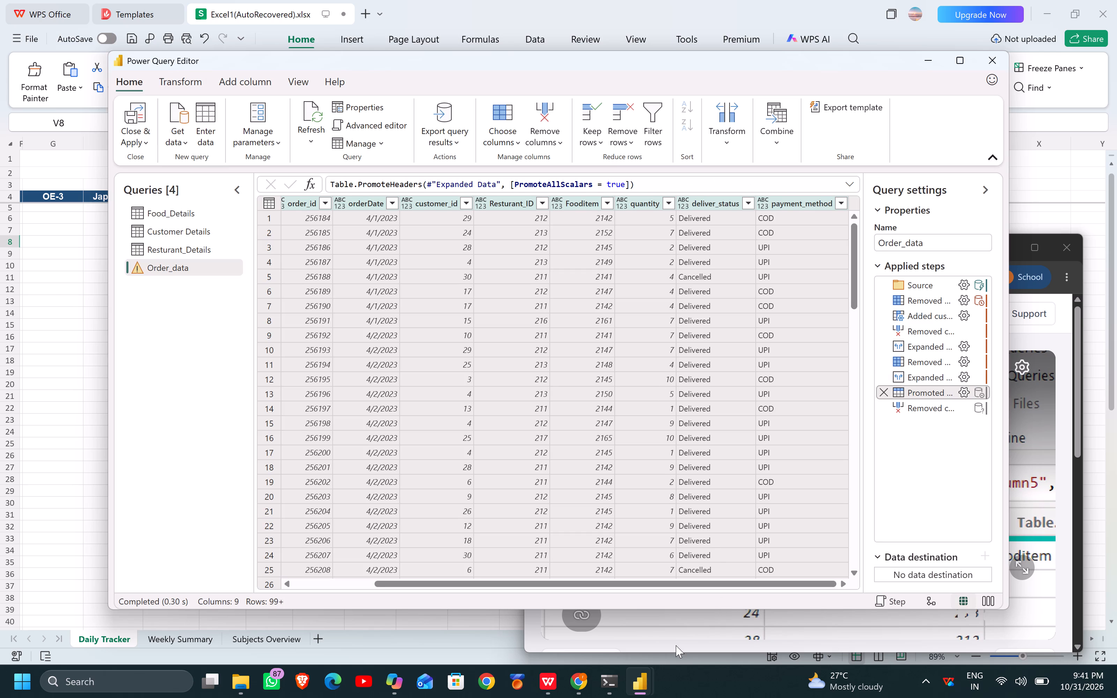
# Continue the Append Data video from 9:22 to 9:39 and bring up the view options in the Power Query Editor.
pyautogui.click(581, 684)
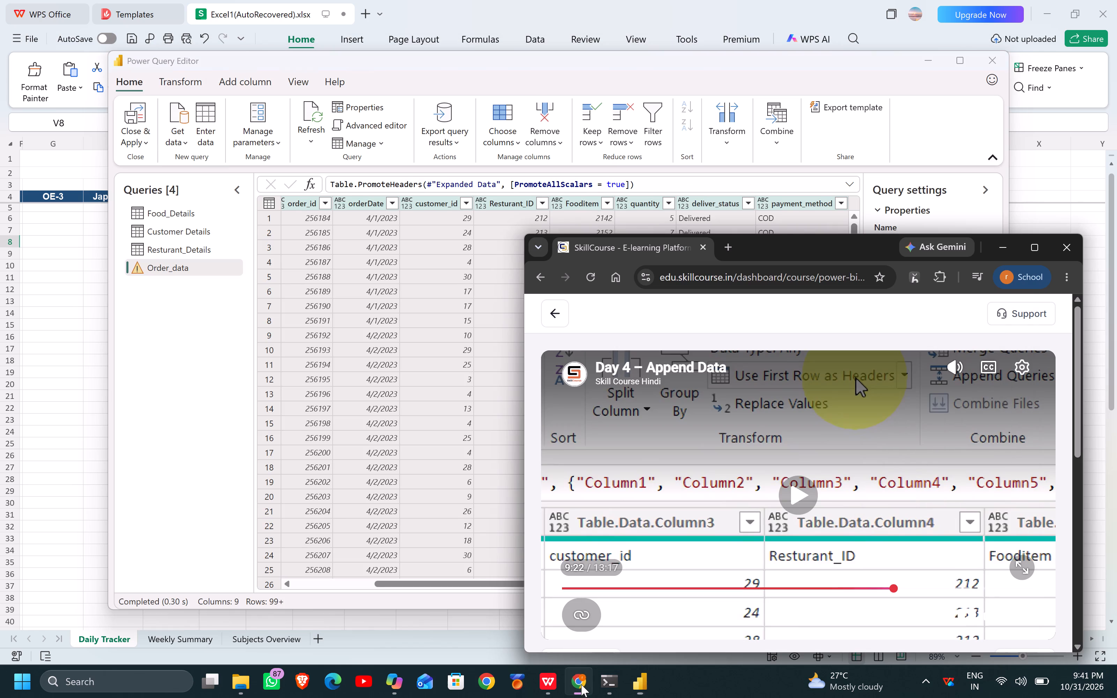
pyautogui.click(761, 517)
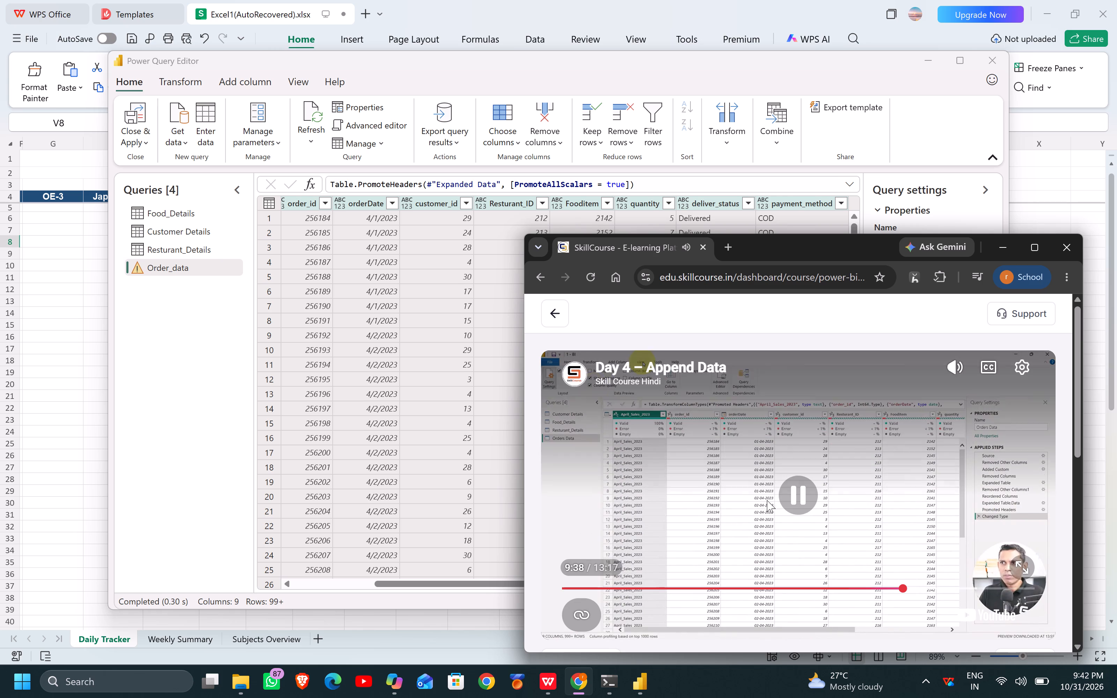
pyautogui.click(756, 516)
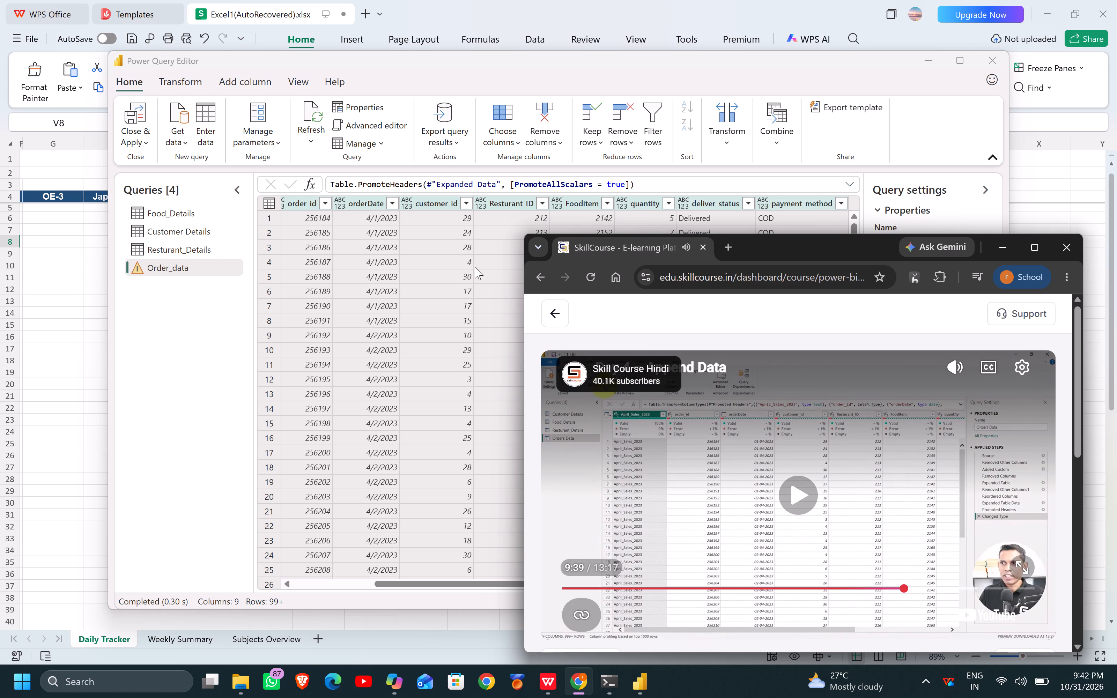
pyautogui.click(305, 82)
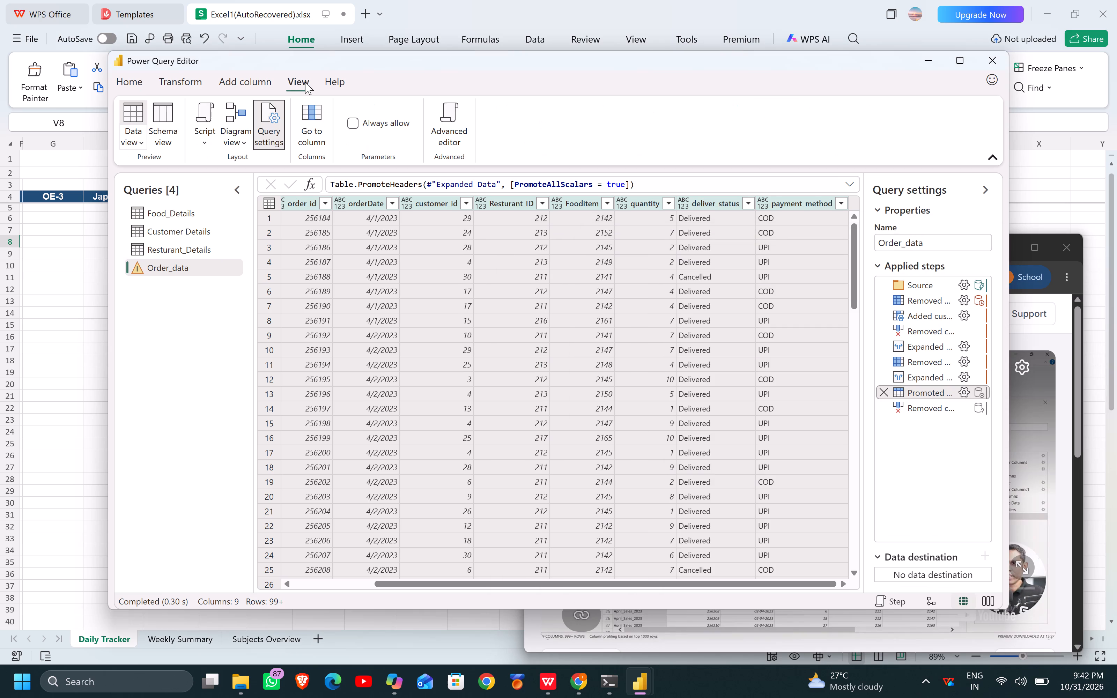
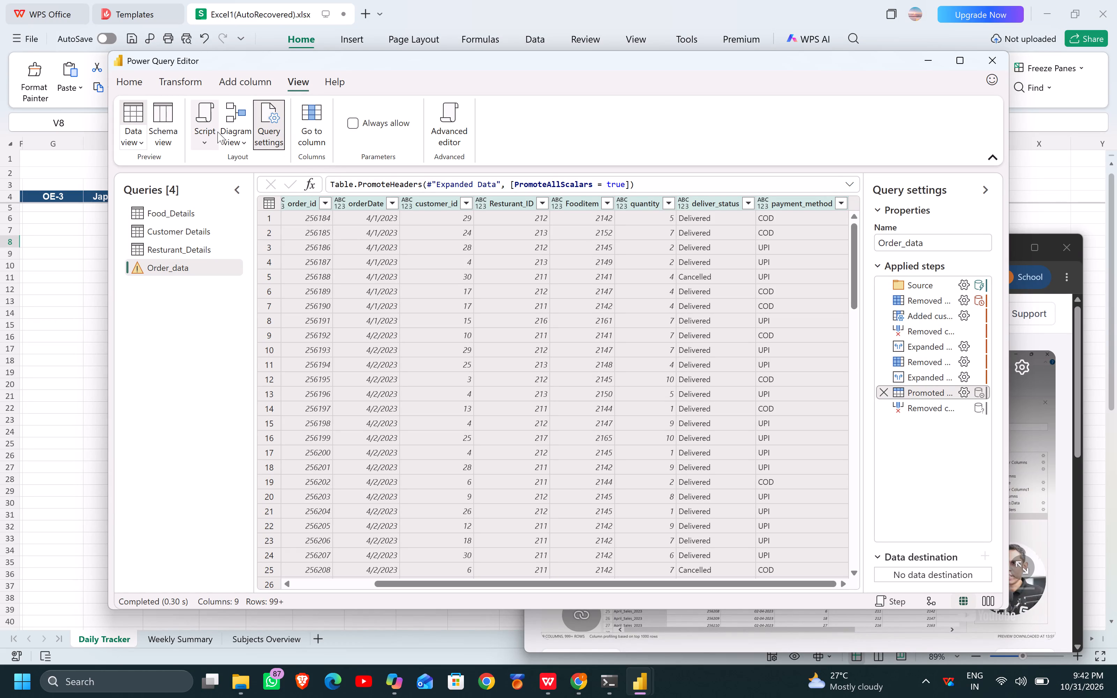
# Switch the Order_data preview to Schema view and look through the Data view, Script and Diagram view options.
pyautogui.click(143, 136)
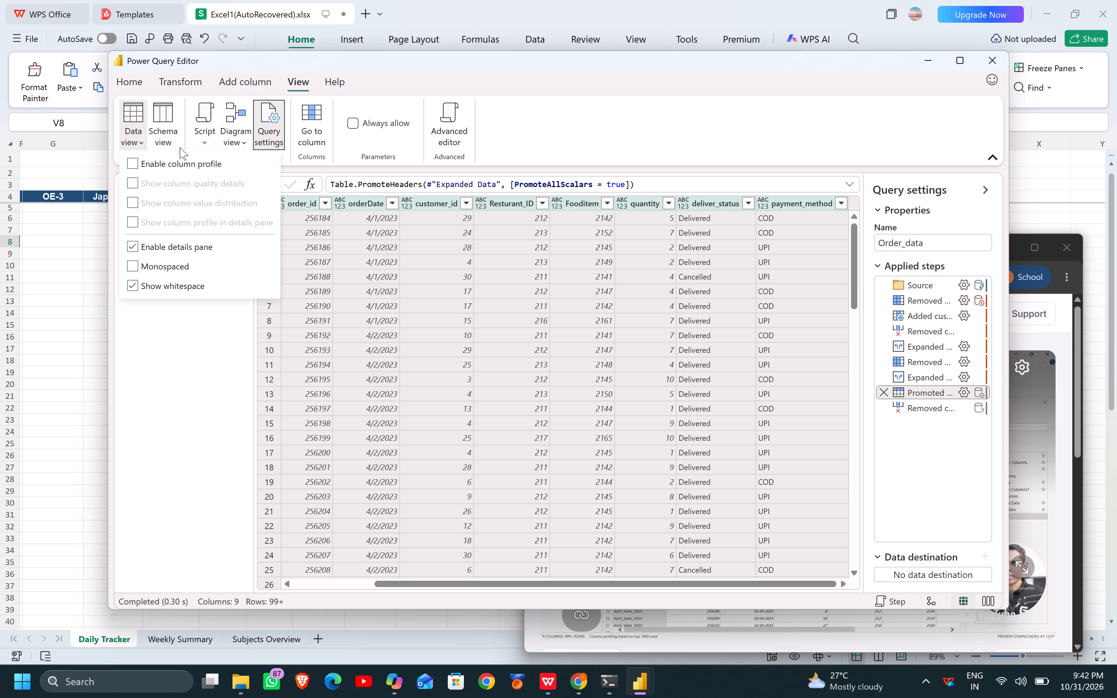
pyautogui.click(168, 143)
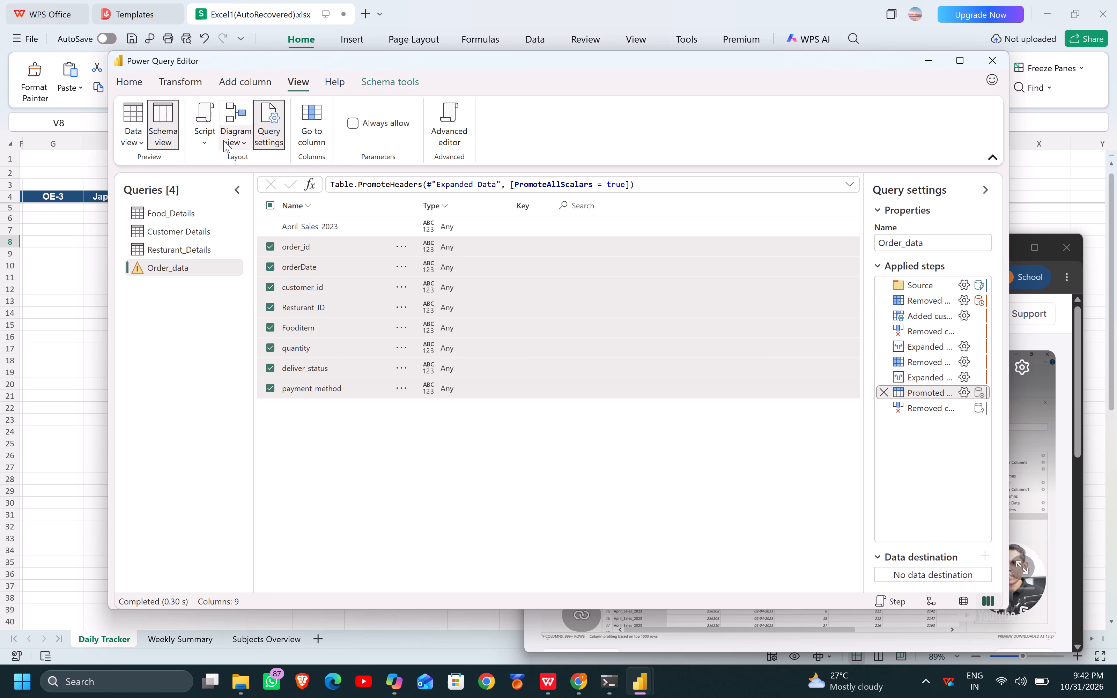
pyautogui.click(208, 140)
pyautogui.click(236, 138)
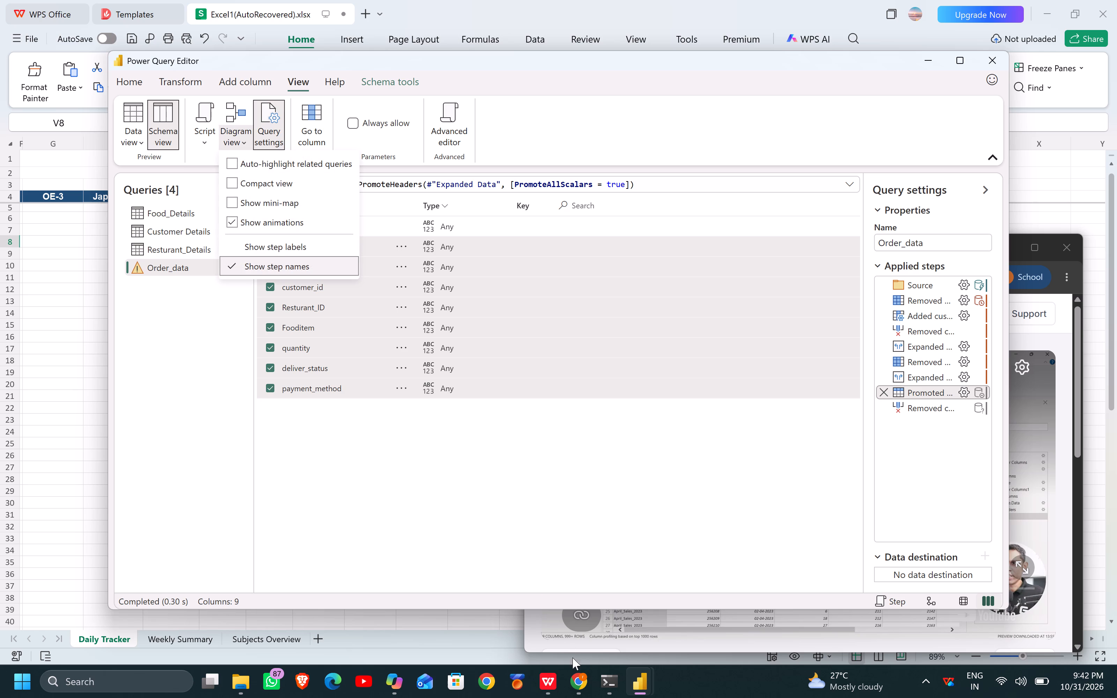
# Continue the Append Data video in the browser from 9:39, pause at 9:53 to examine the column profiling part, and resume playback.
pyautogui.click(583, 669)
pyautogui.click(639, 543)
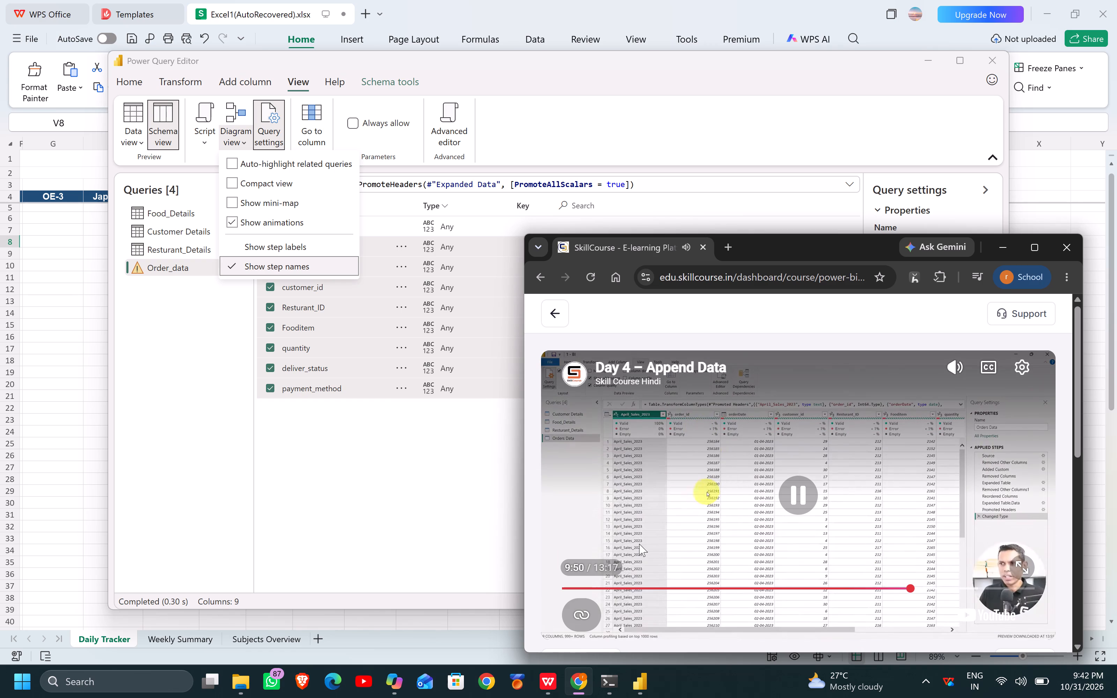
pyautogui.click(713, 488)
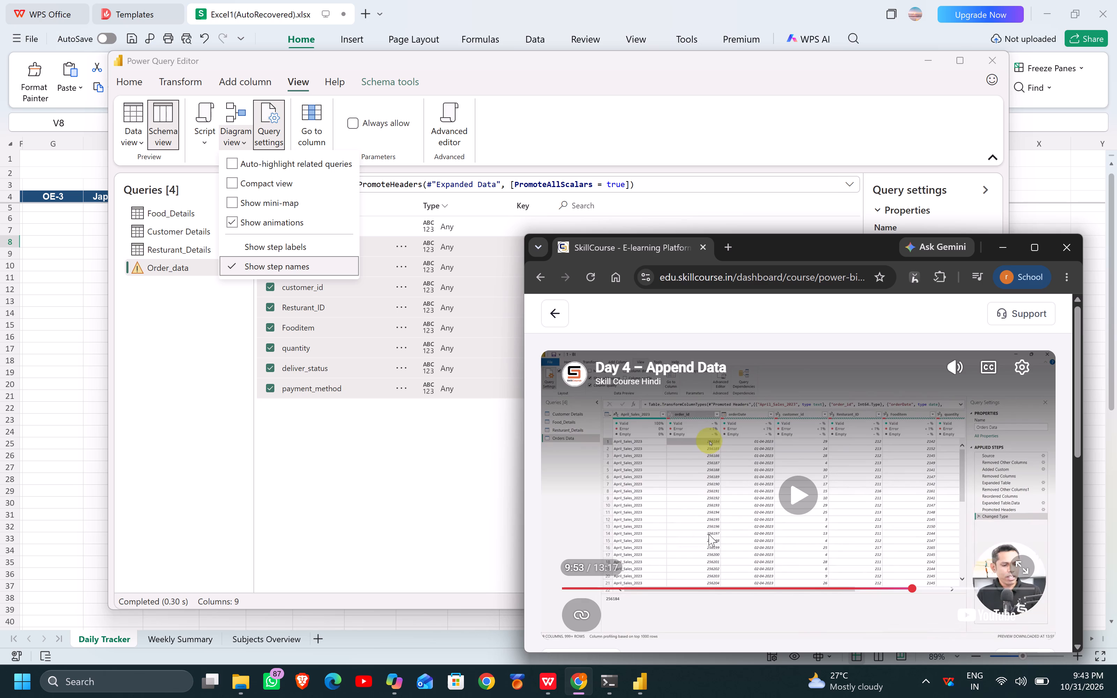
pyautogui.click(738, 542)
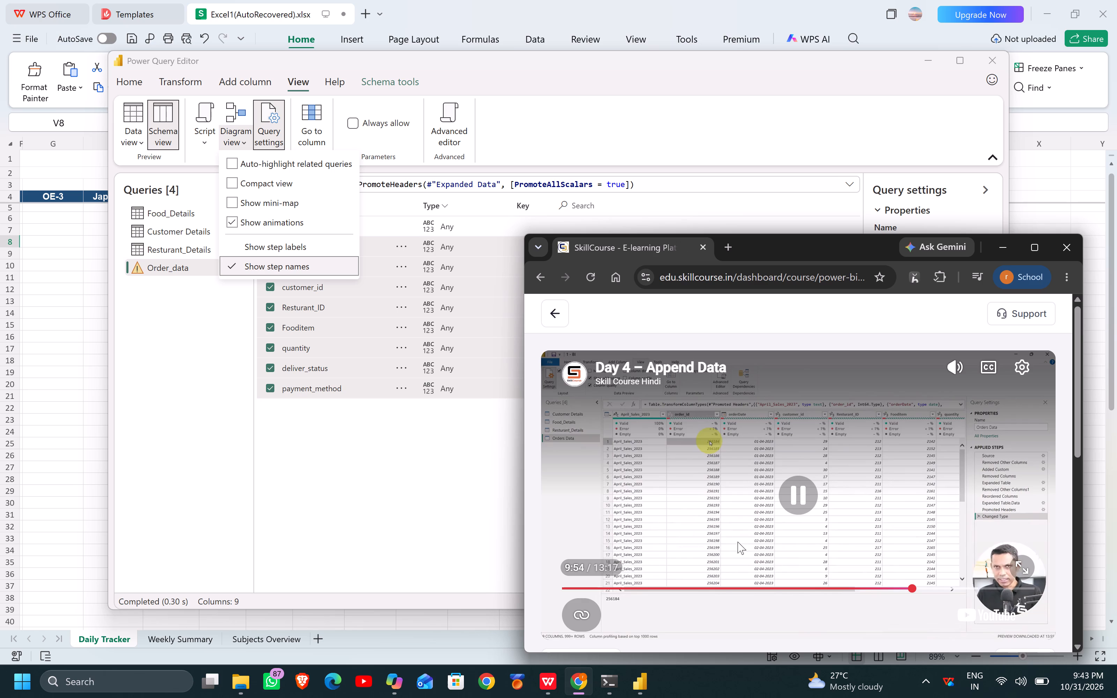
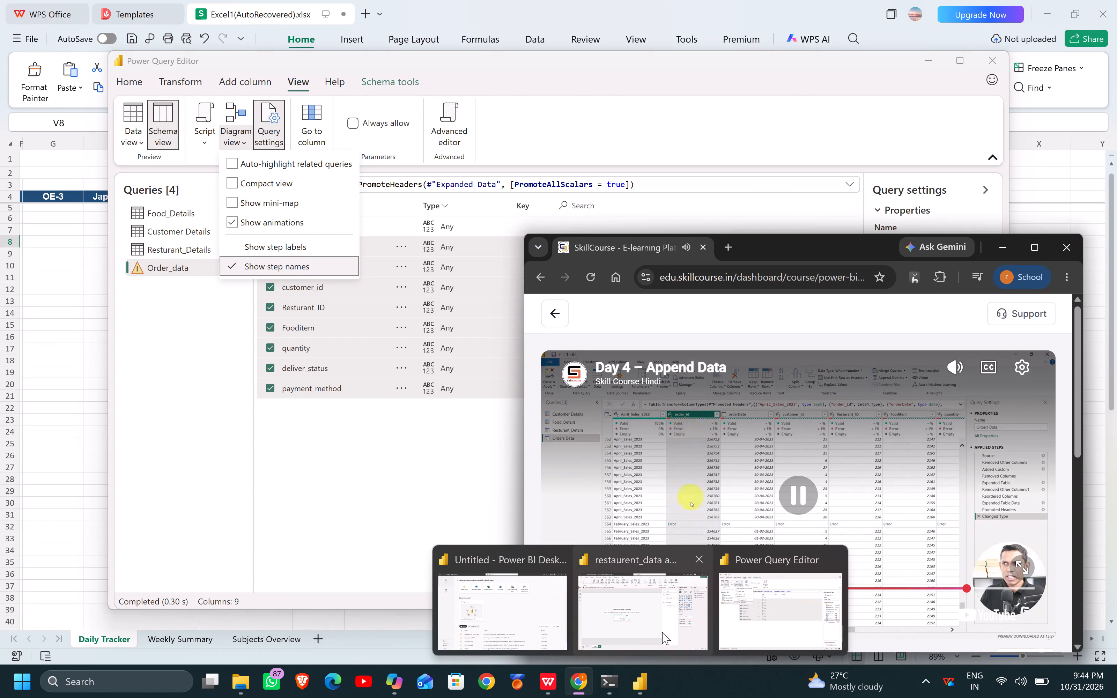
# Bring the restaurent_data analytics report forward in Power BI Desktop, then return to the browser and pause the Append Data video at about 11:37.
pyautogui.click(677, 592)
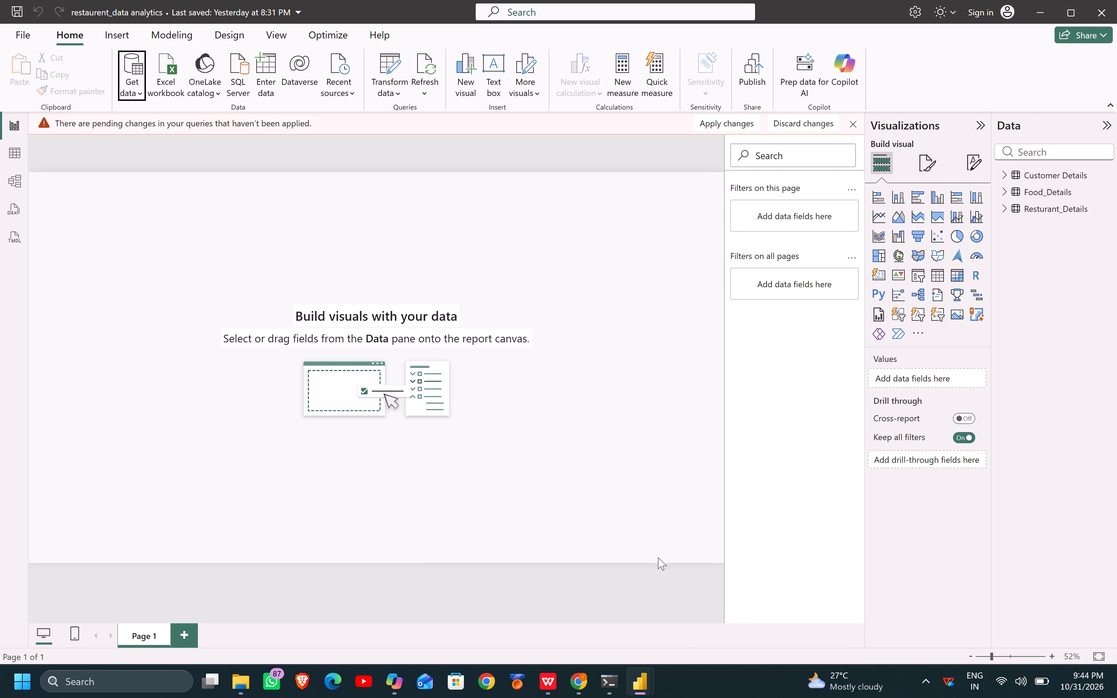
pyautogui.click(579, 689)
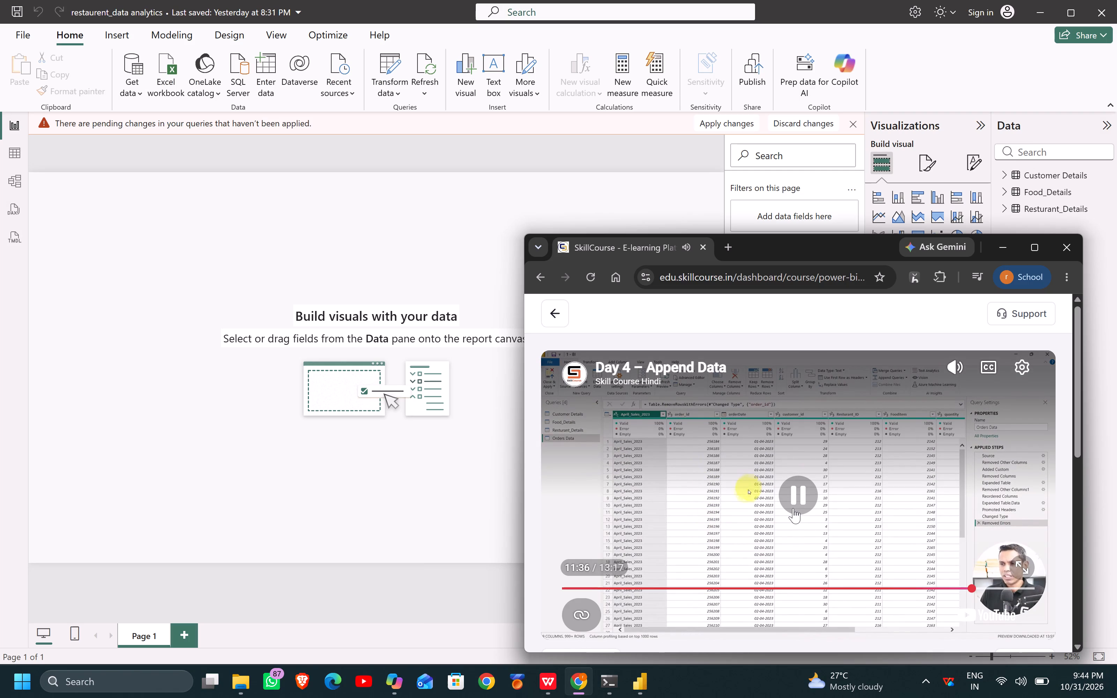
pyautogui.click(793, 508)
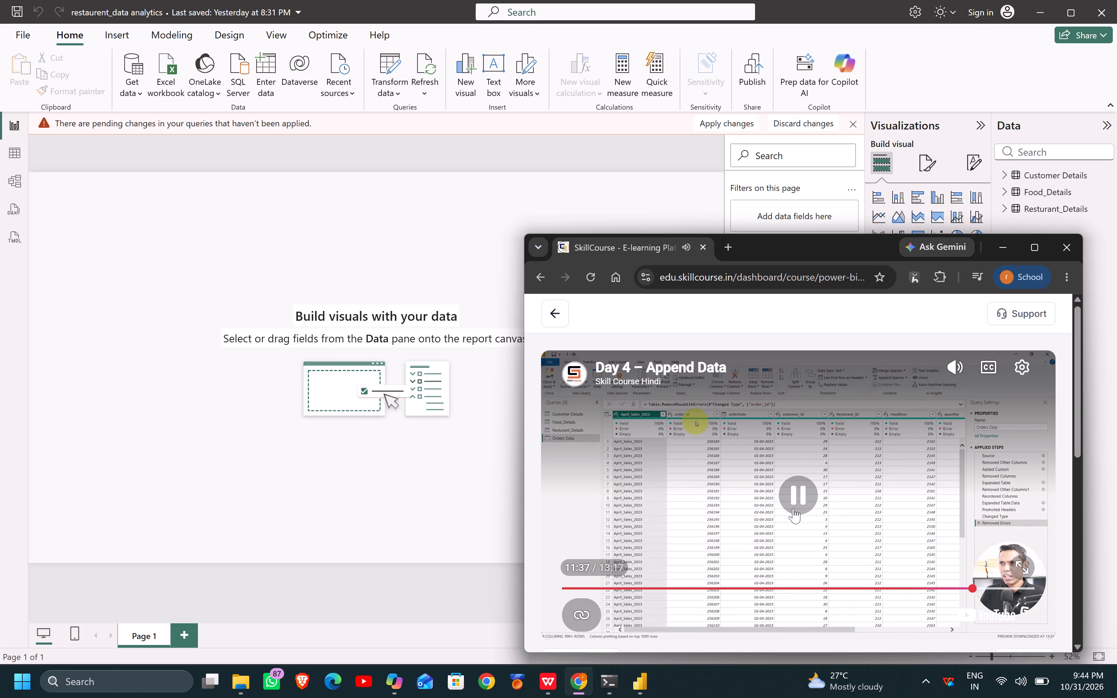